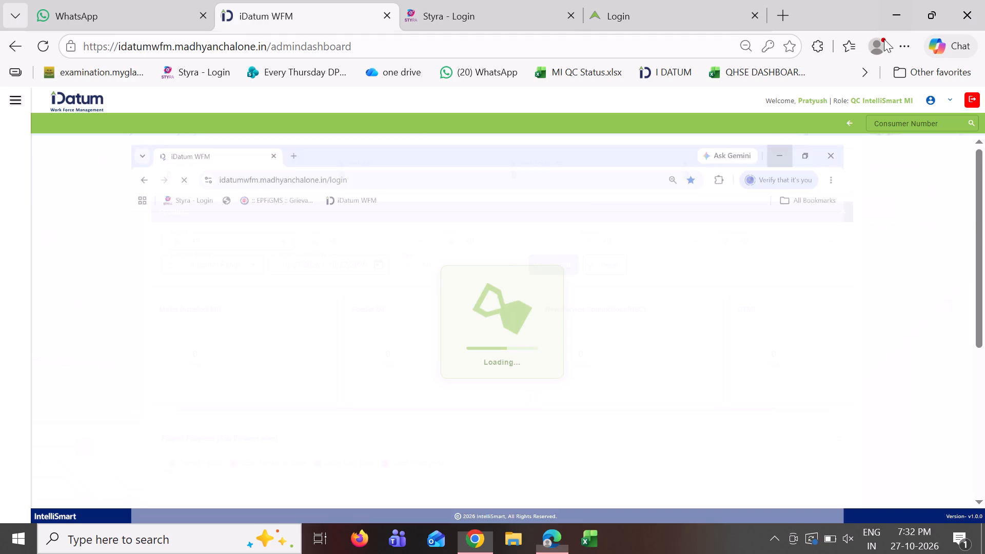
Open the MI Report, NSC MI Report and DT MI Report pages from the Report section.
left_click(1, 247)
left_click(51, 269)
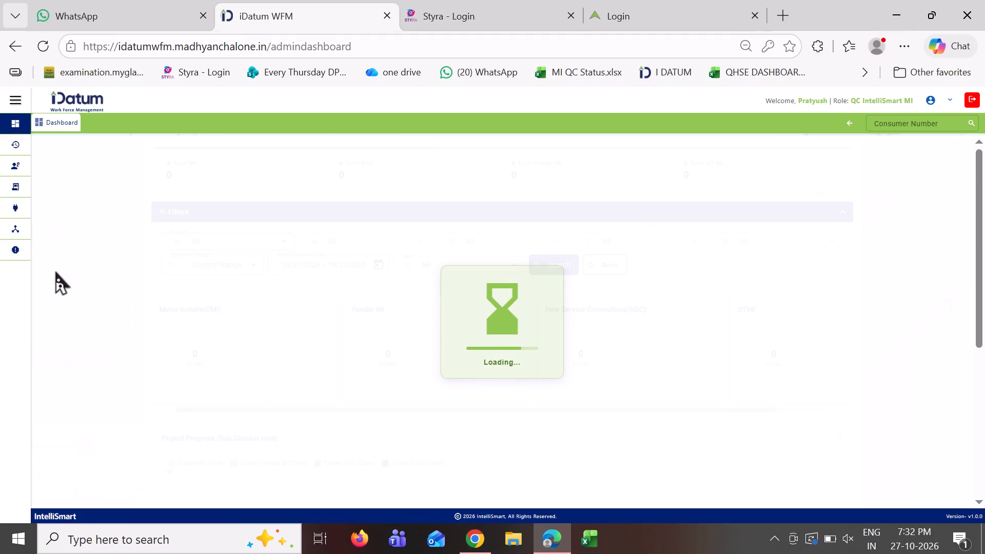
left_click(79, 266)
left_click(82, 291)
left_click(88, 316)
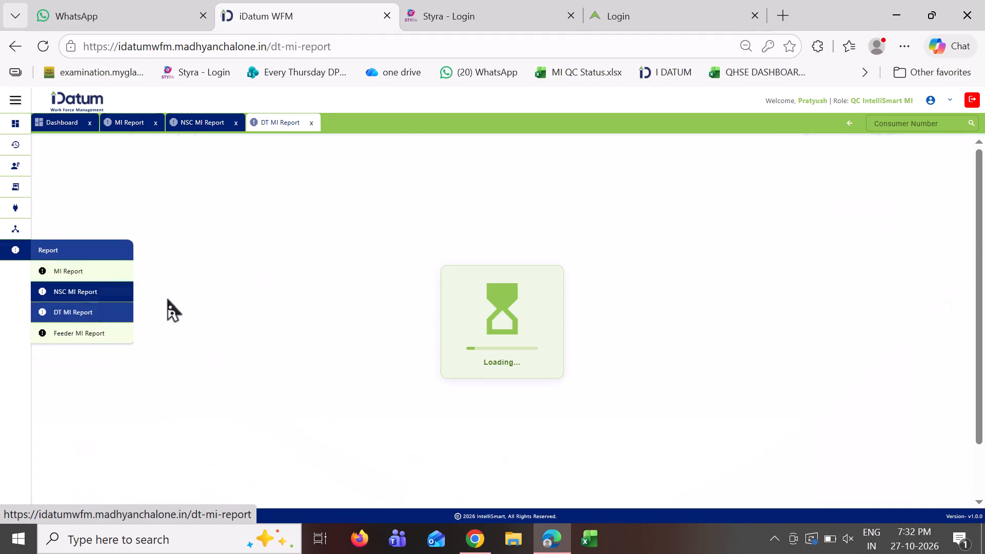
Open the DT MI Report's custom date range calendar at September 2026.
left_click(451, 210)
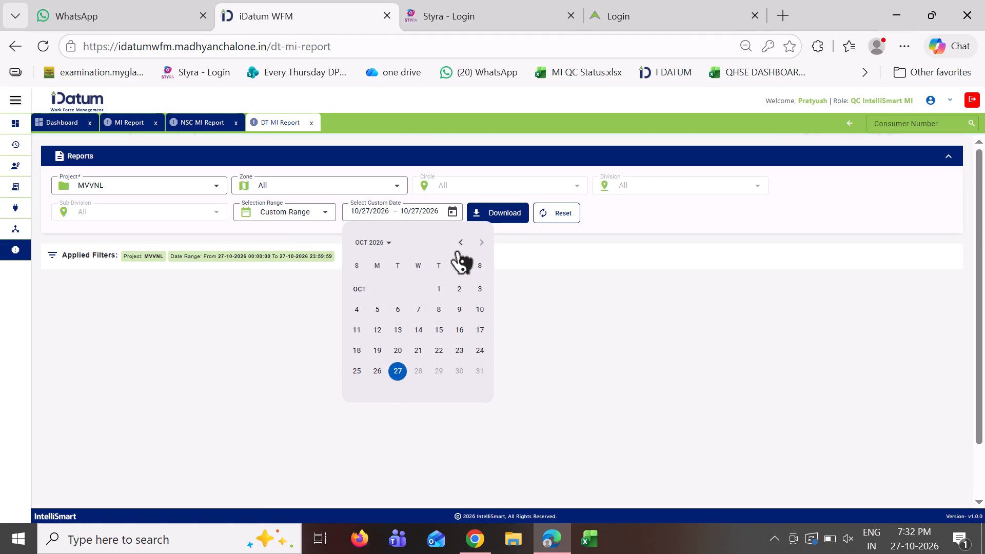
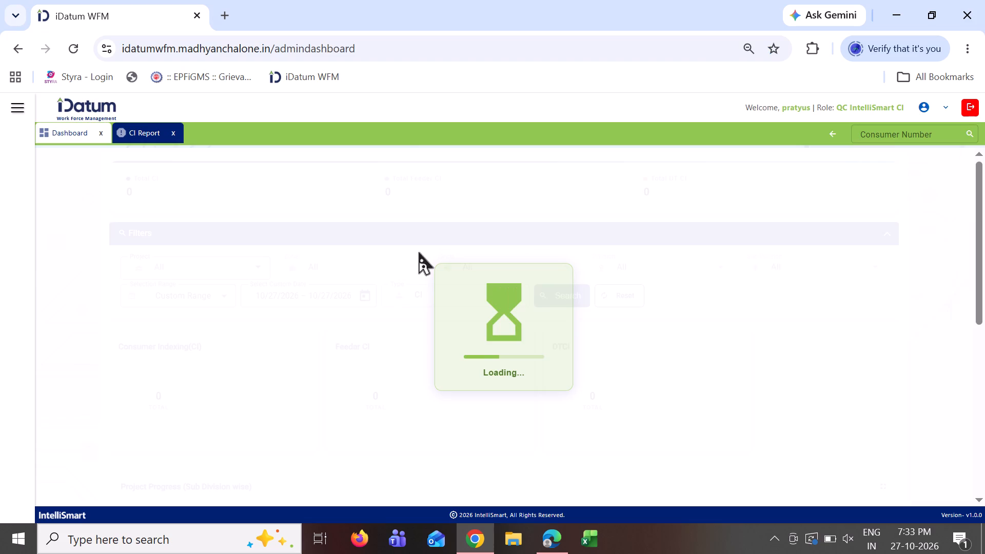
Close the CI Report page, leaving only the Dashboard open.
left_click(140, 130)
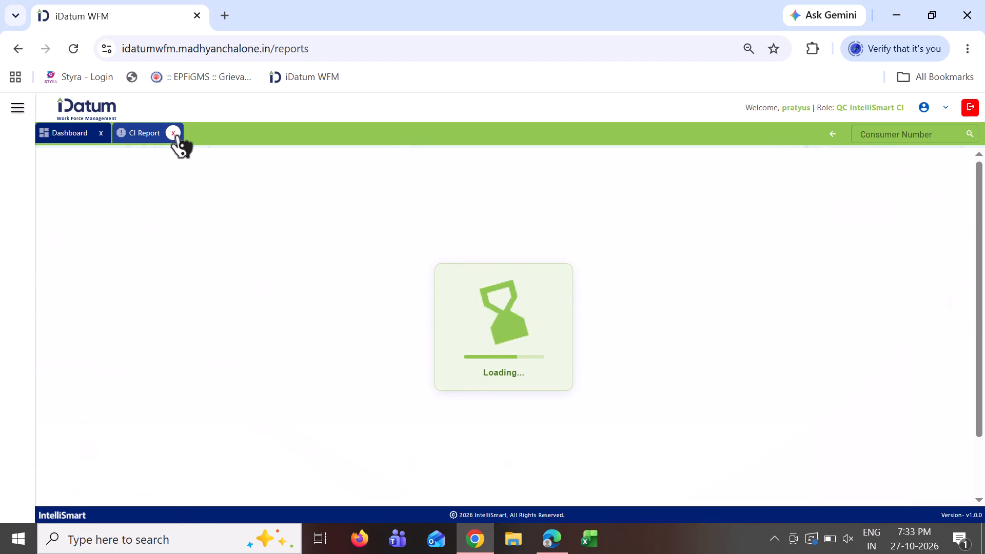
left_click(177, 130)
In Edge, set the MI Report's custom date range to 9/1/2026 – 10/27/2026 and download the report.
left_click(557, 541)
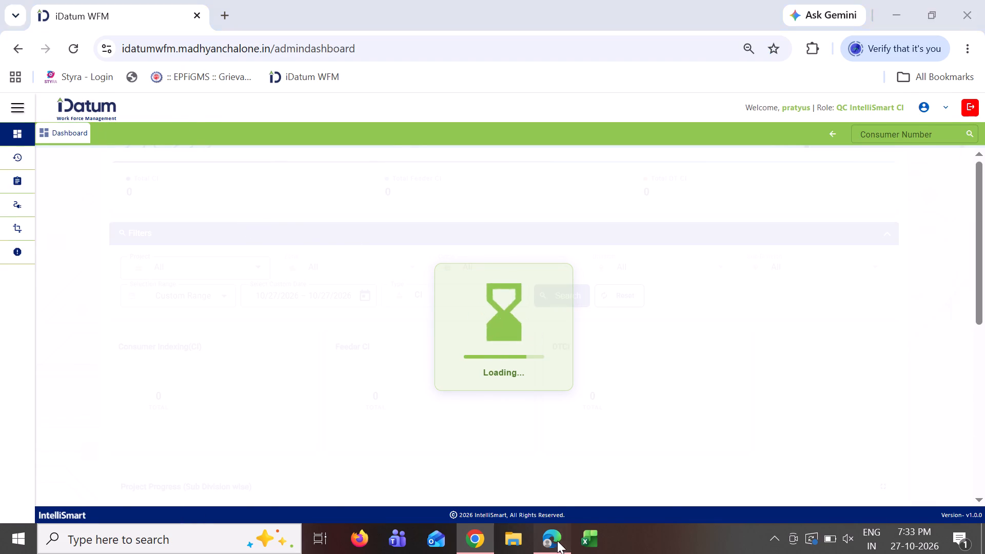
left_click(112, 117)
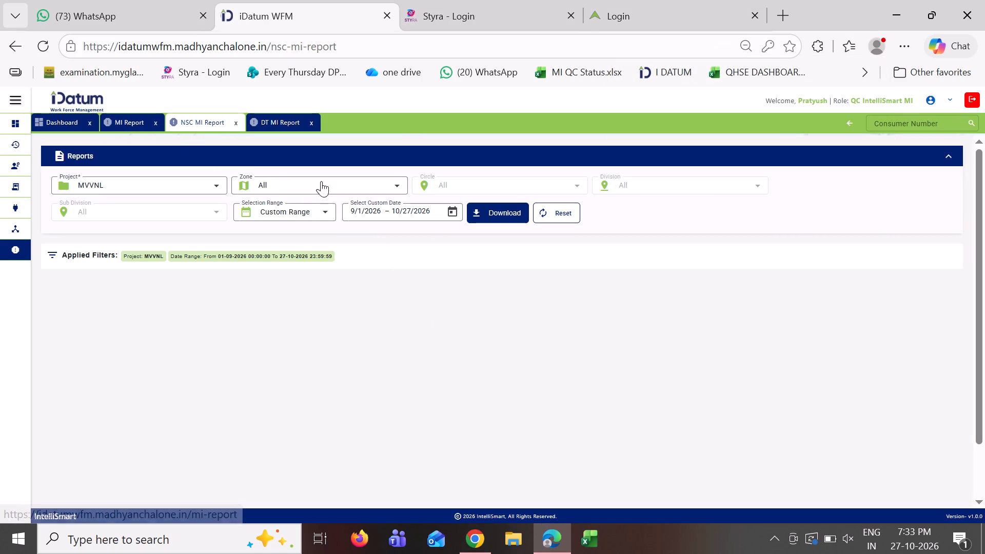
left_click(127, 120)
left_click(453, 212)
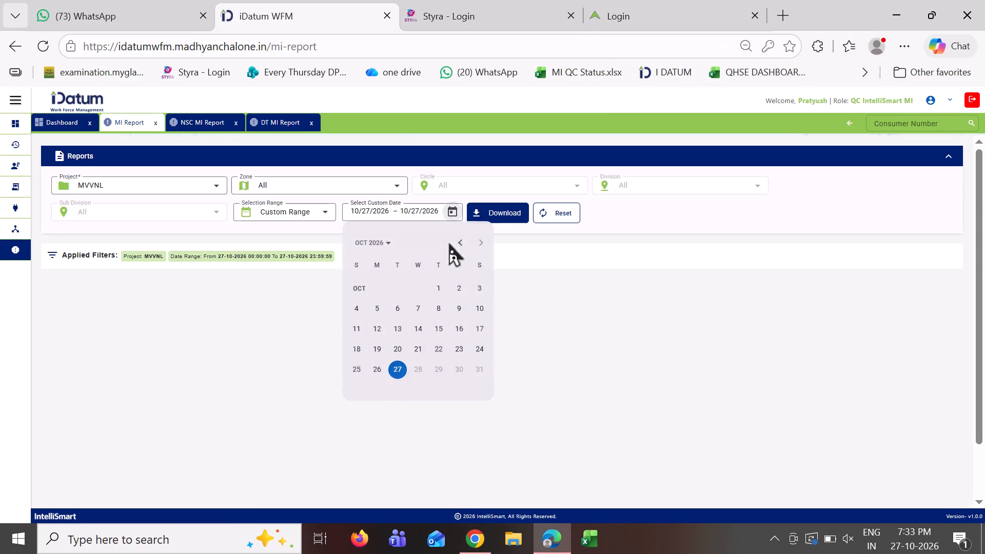
left_click(455, 242)
left_click(401, 308)
left_click(480, 243)
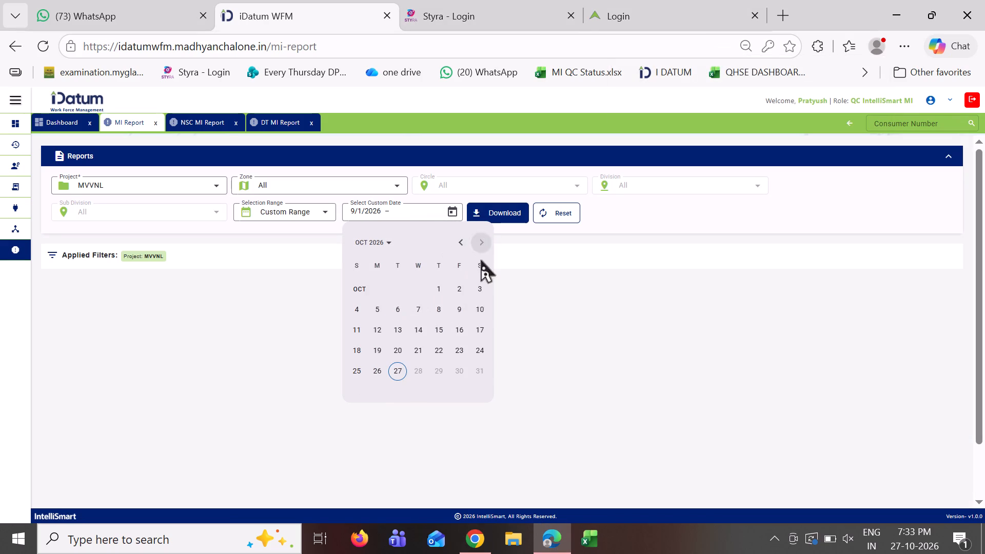
left_click(402, 370)
left_click(505, 206)
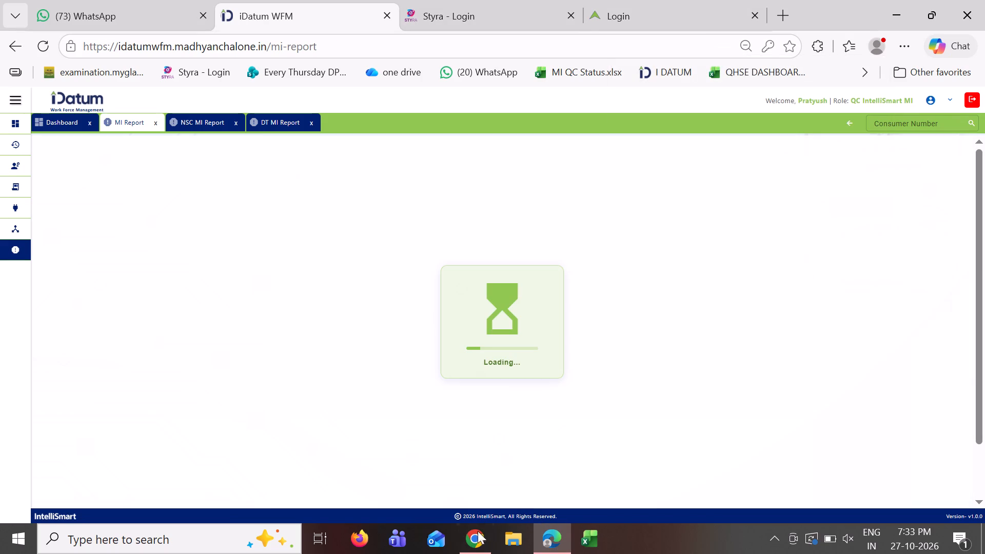
Open the QC Status workbook from File Explorer's recent files and minimise the Explorer window.
left_click(510, 535)
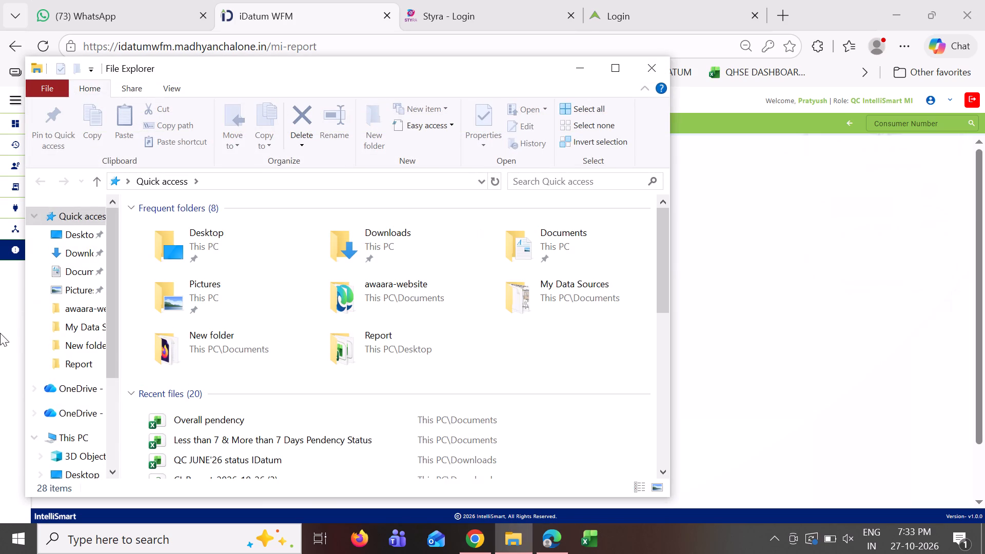
scroll(225, 434, "down", 2)
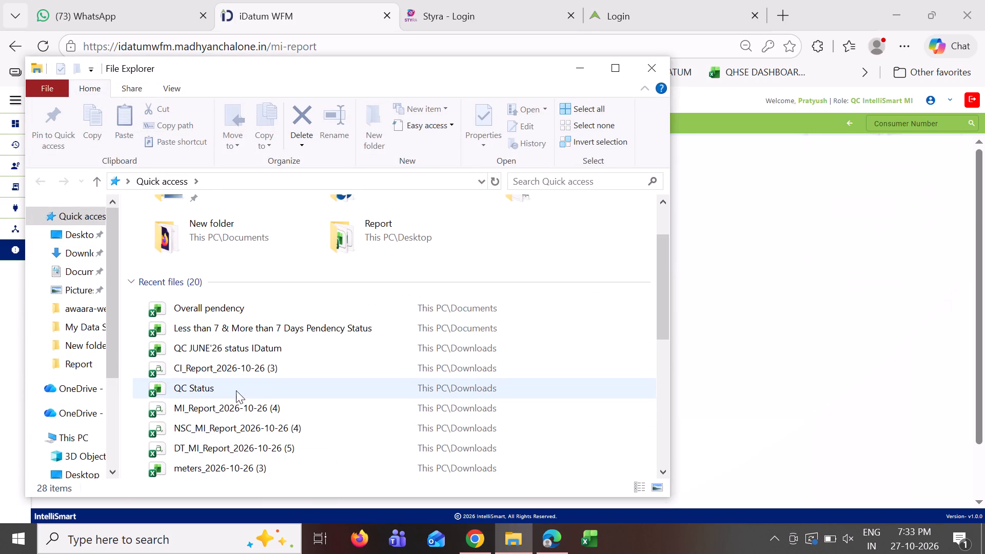
double_click(236, 390)
left_click(577, 71)
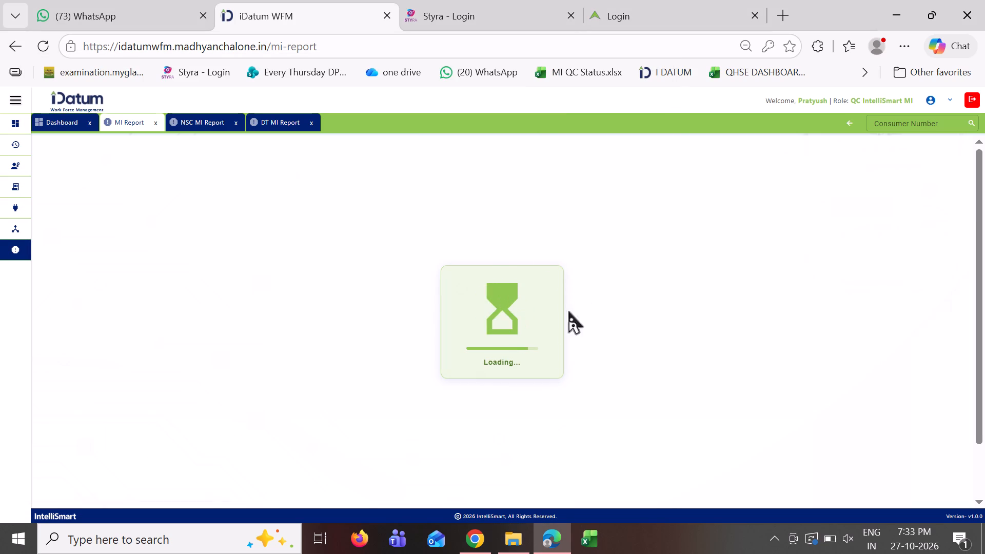
In Chrome, open the CI Report, set its custom date range to 9/1/2026 – 10/27/2026 and download it.
left_click(480, 538)
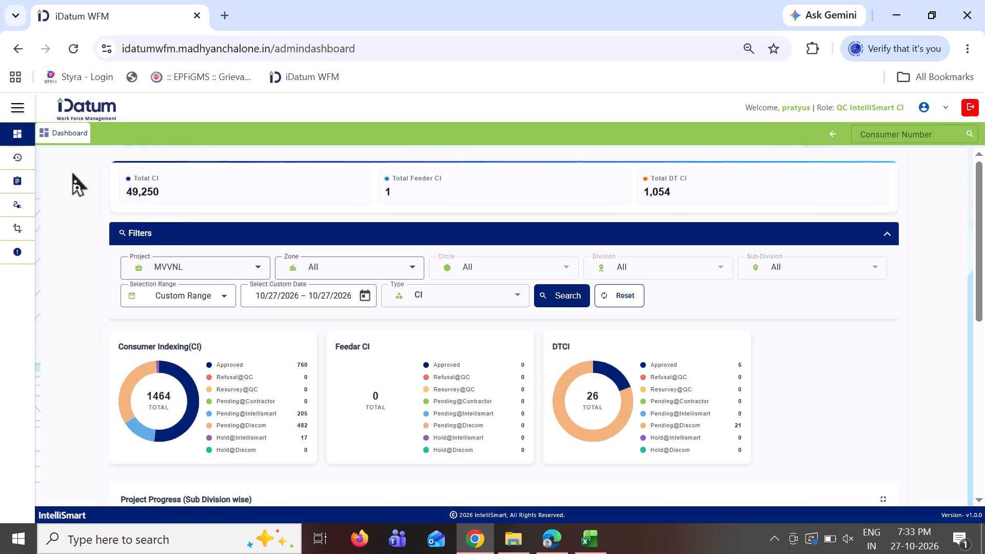
left_click(23, 244)
left_click(87, 278)
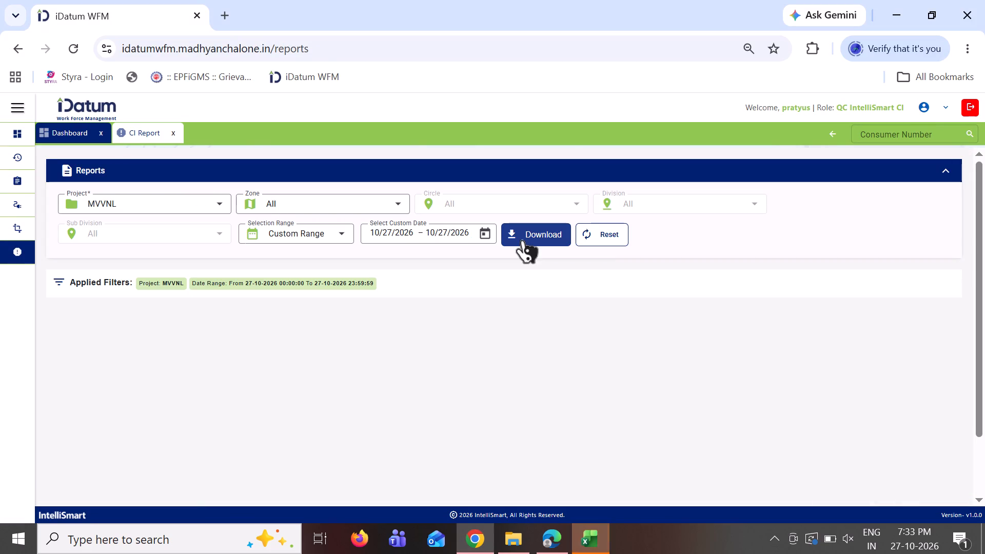
left_click(496, 235)
left_click(491, 268)
left_click(427, 345)
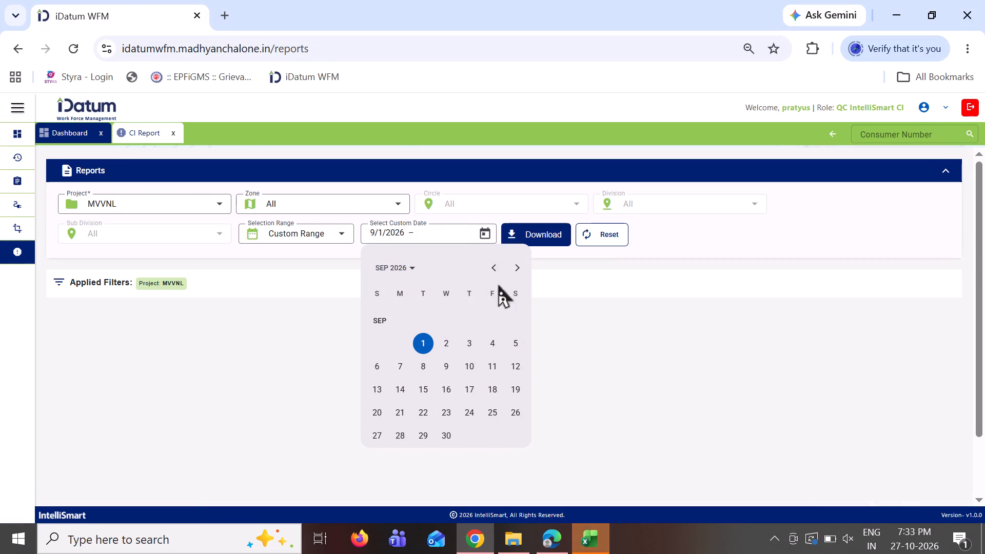
left_click(519, 267)
left_click(421, 411)
left_click(541, 235)
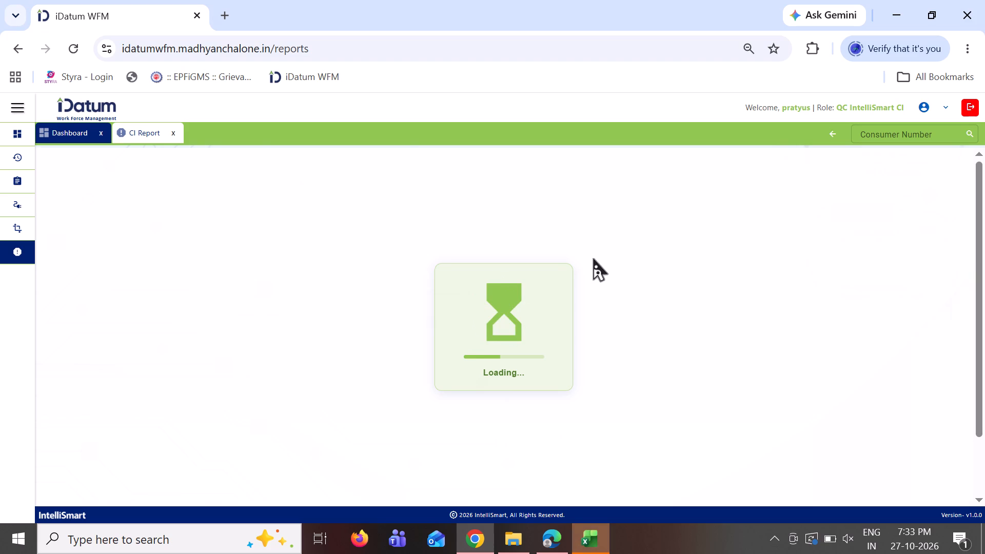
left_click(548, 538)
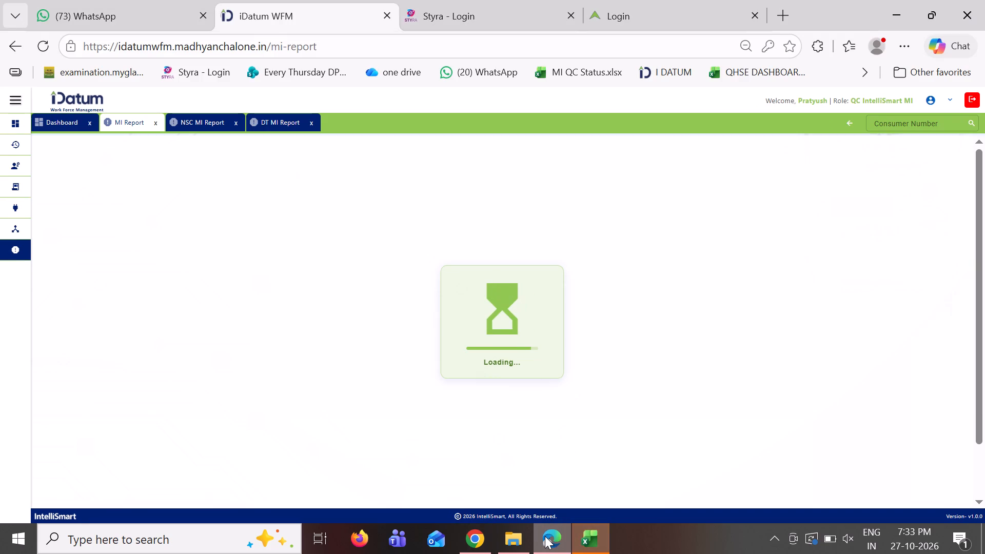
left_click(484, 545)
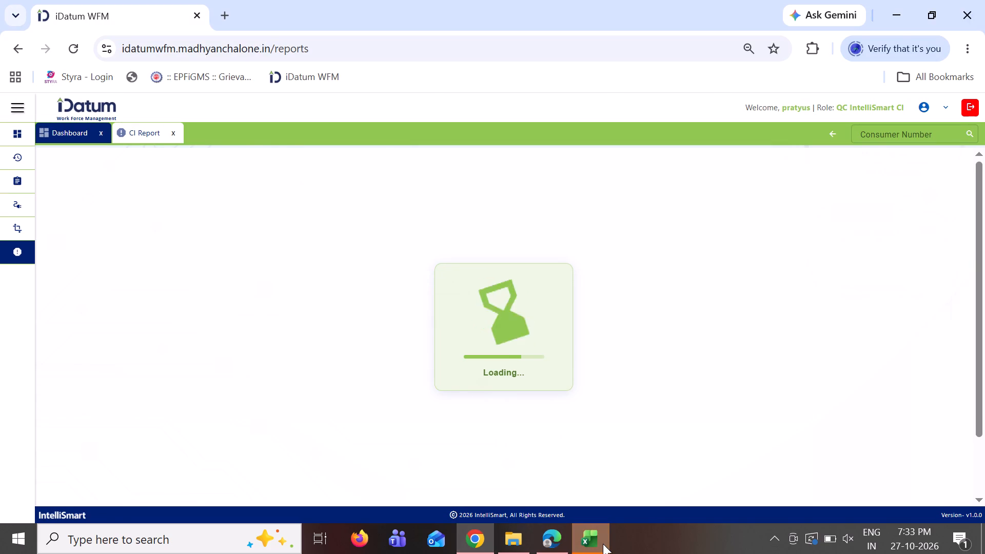
In the QC Status workbook in Excel, close Document Recovery, choosing to view the recovered files later.
left_click(603, 545)
left_click(175, 479)
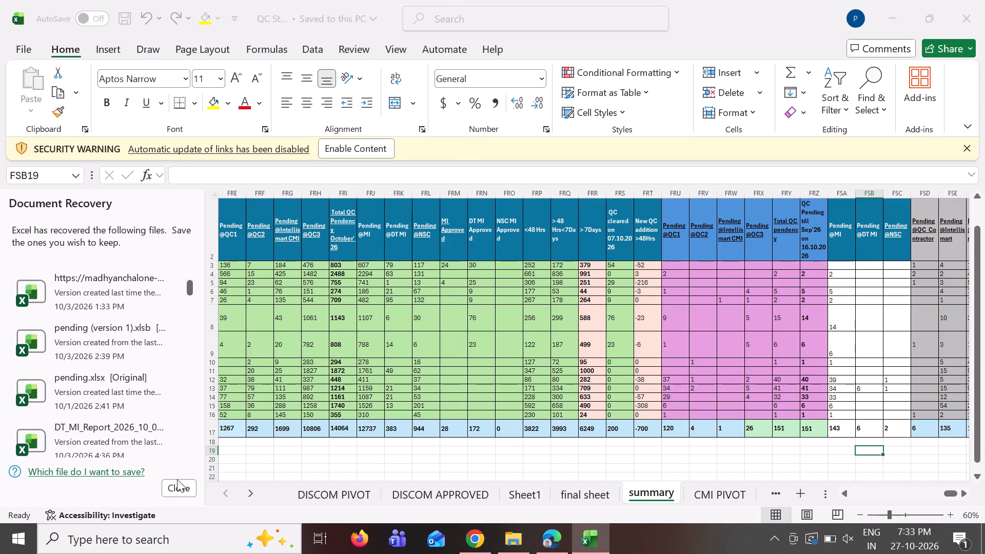
left_click(293, 214)
left_click(354, 246)
left_click(353, 251)
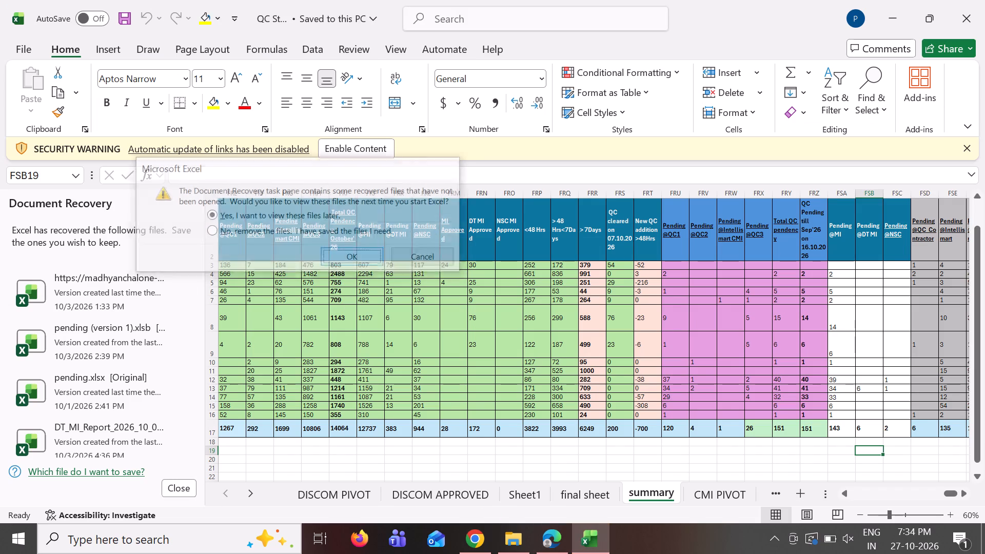
From Edge's downloads, open DT_MI_Report_2026-10-27.csv and NSC_MI_Report_2026-10-27.csv in Excel.
left_click(564, 536)
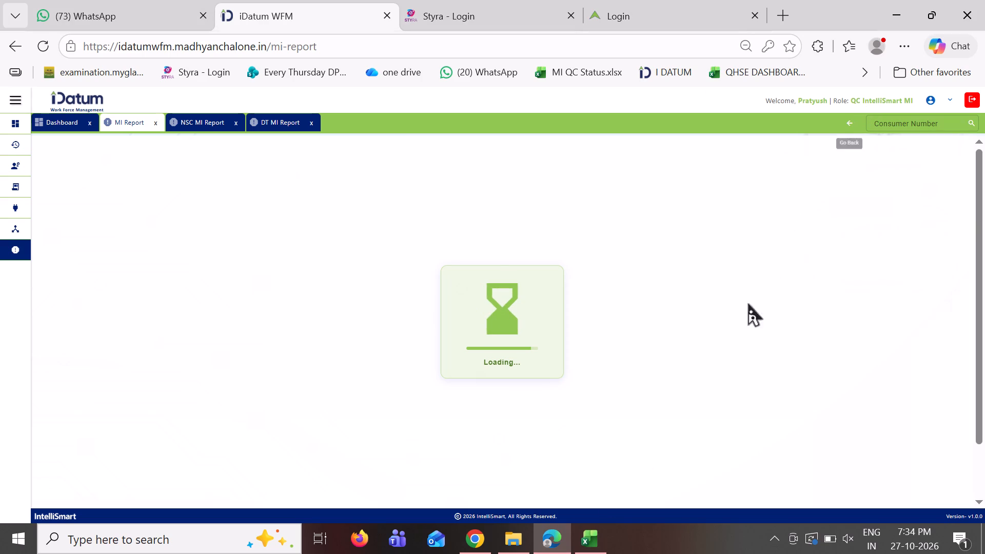
left_click(910, 50)
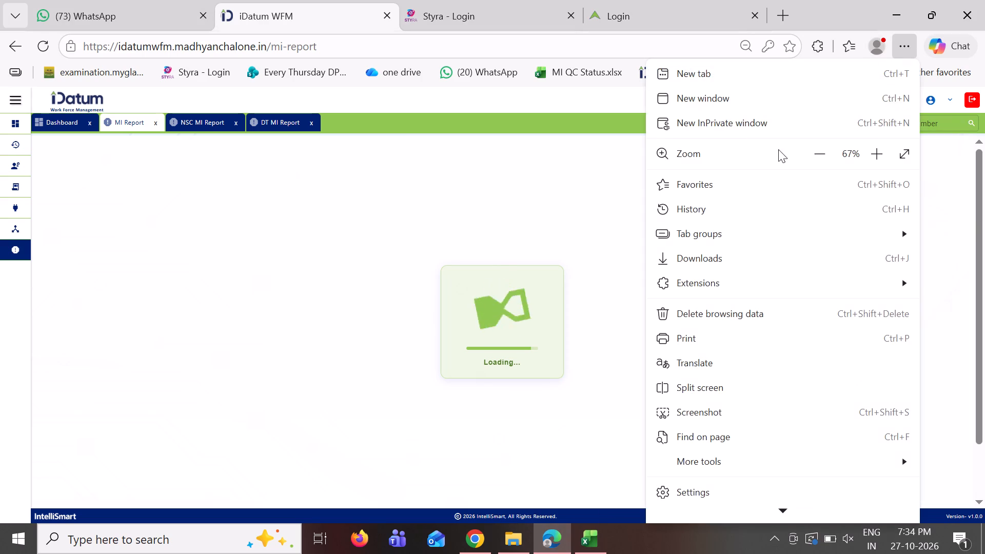
left_click(706, 256)
left_click(686, 172)
left_click(692, 123)
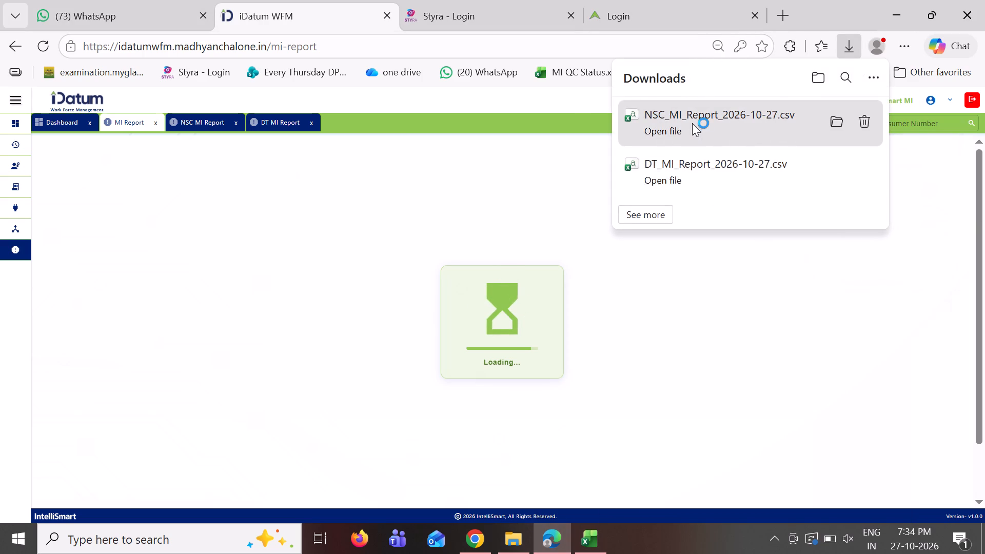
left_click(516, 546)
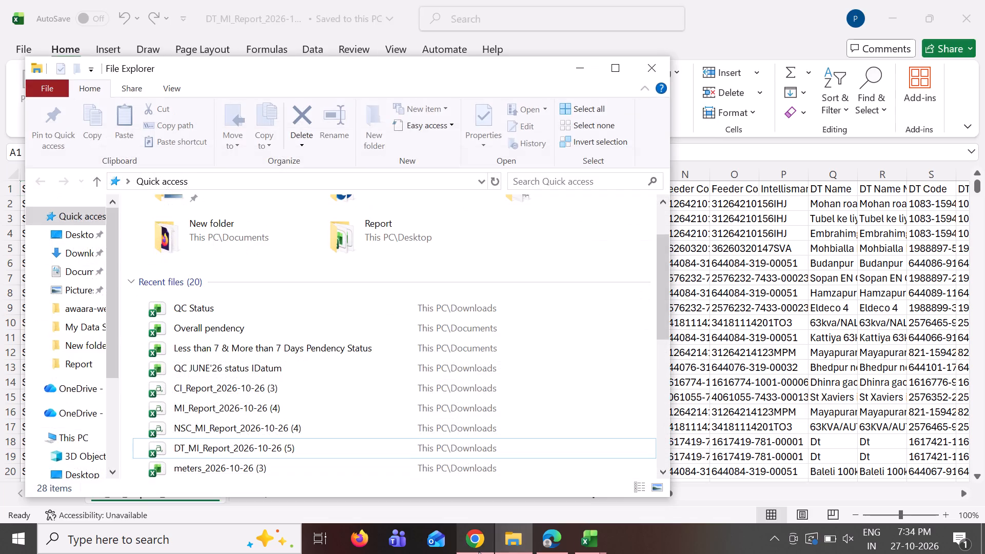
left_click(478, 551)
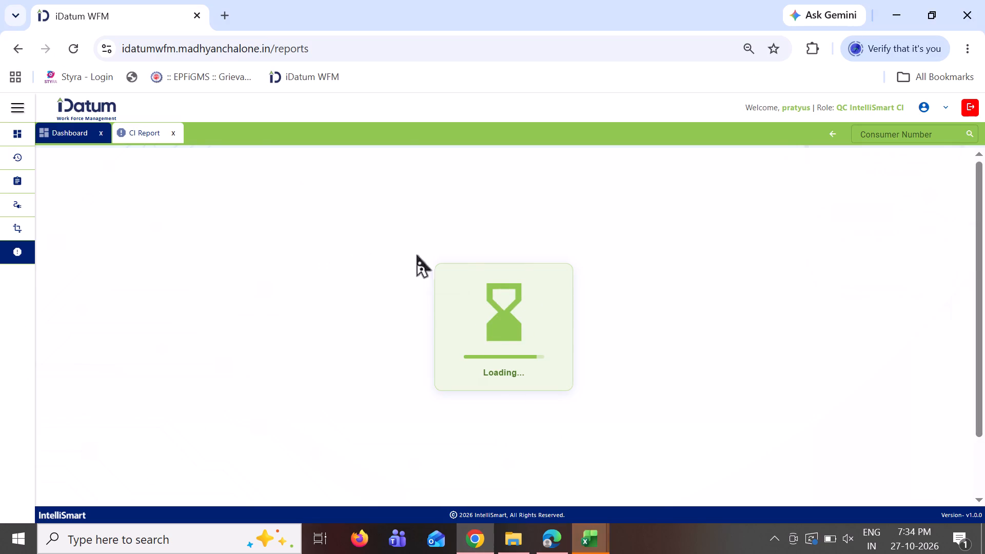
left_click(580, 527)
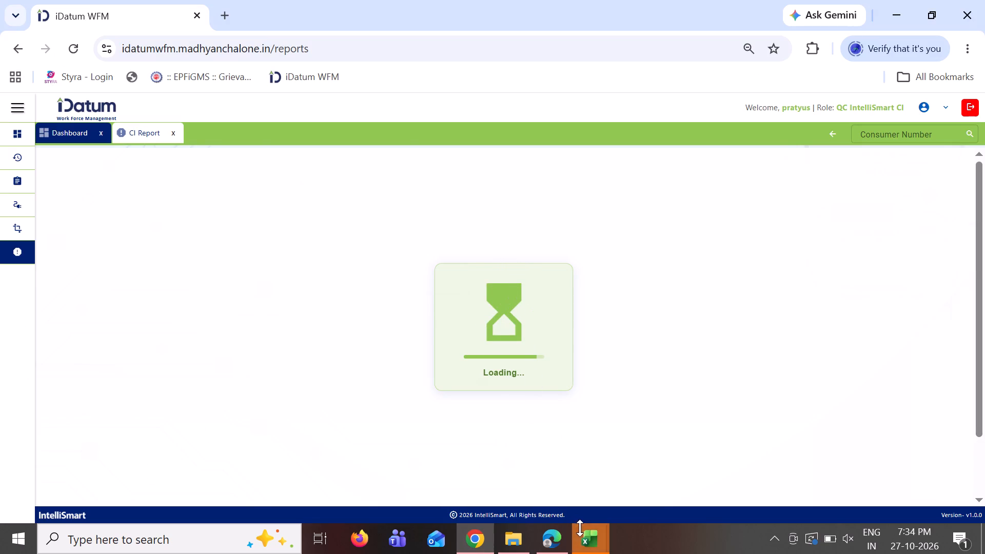
In the DT MI report workbook, delete the columns from Substation Name onward, keeping columns such as QC Status, Discom review date and MI Done Date.
left_click(586, 536)
left_click(574, 458)
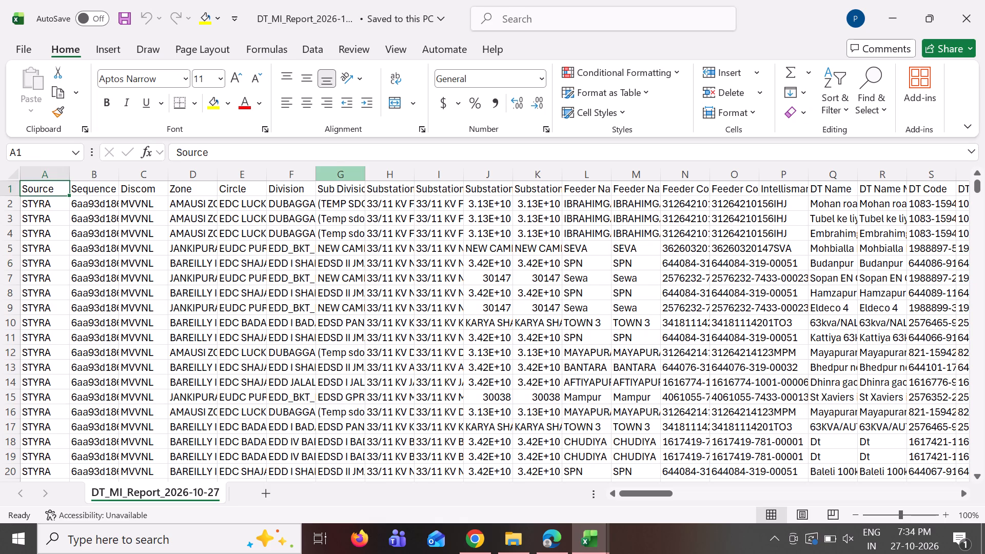
left_click(390, 167)
key("ctrl+shift+Right")
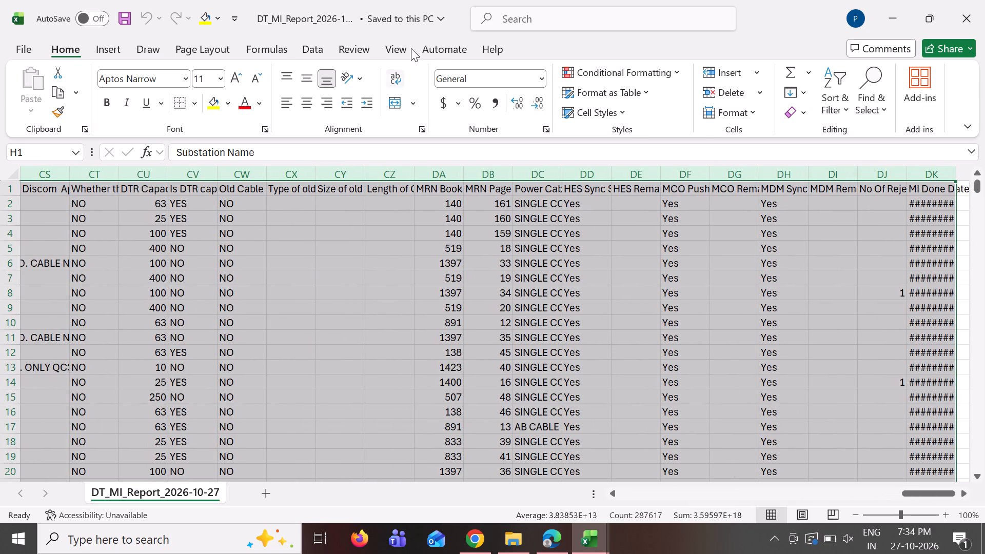
left_click(932, 174, "ctrl")
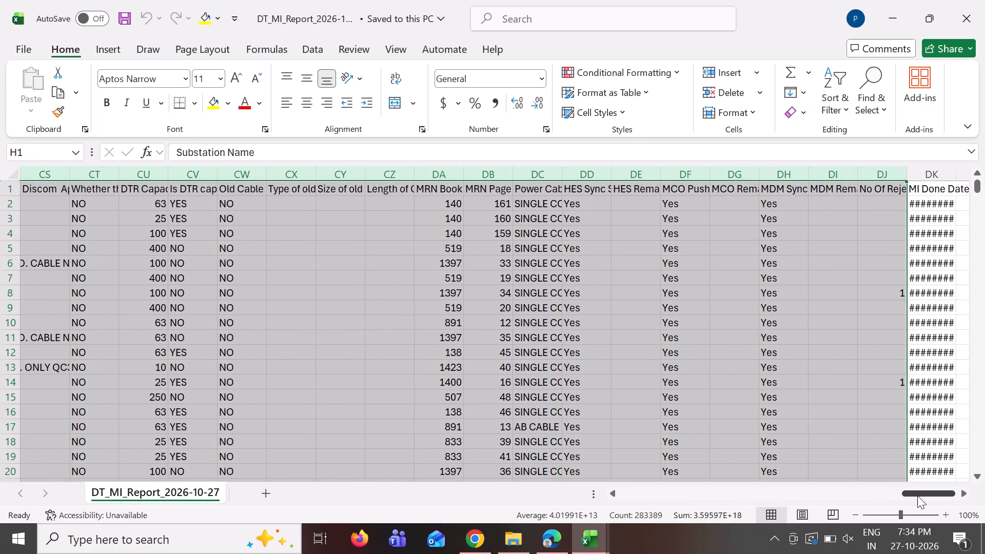
left_click_drag(922, 497, 847, 516)
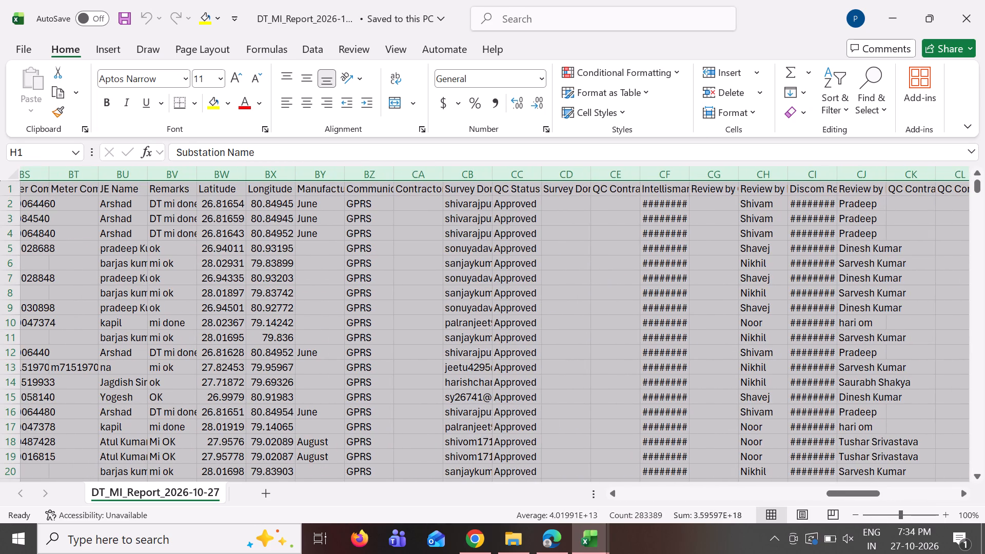
left_click(811, 173, "ctrl")
left_click(509, 176, "ctrl")
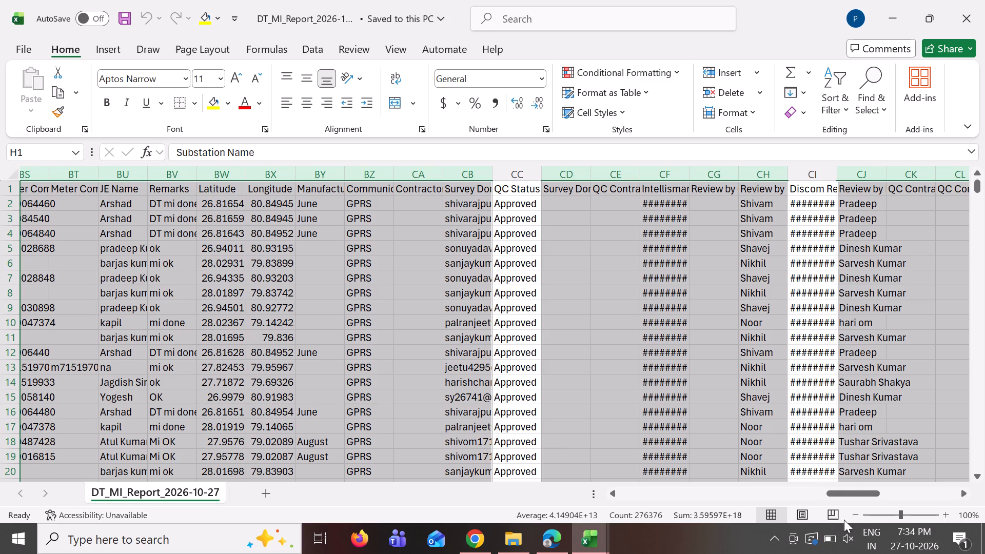
left_click_drag(845, 493, 660, 474)
left_click(666, 174, "ctrl")
right_click(626, 174)
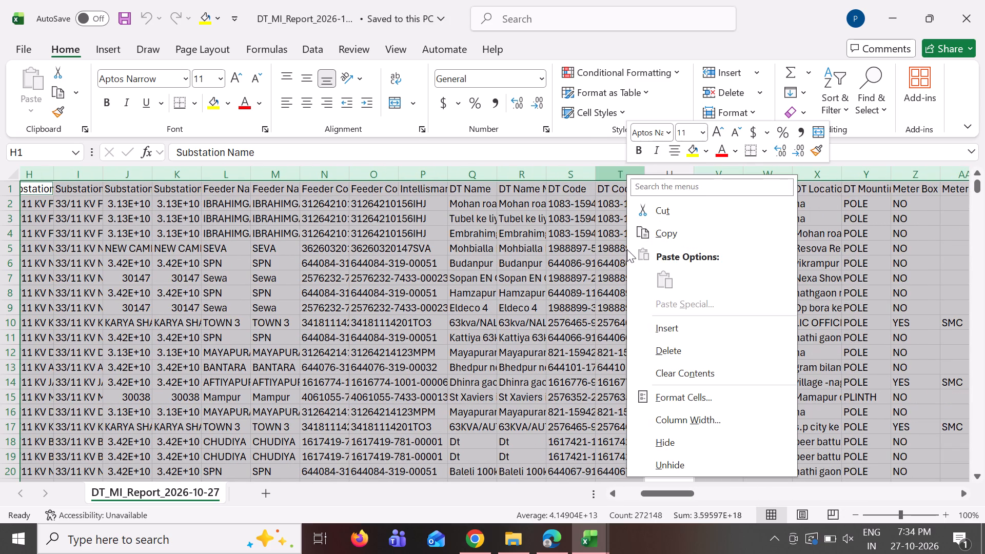
Delete the selected columns from Substation Name onward in the DT MI report, keeping the deselected ones such as QC Status and MI Done Date.
left_click(686, 347)
Move the MI Done Date column so it sits between QC Status and the Discom review date column.
left_click_drag(665, 494, 660, 494)
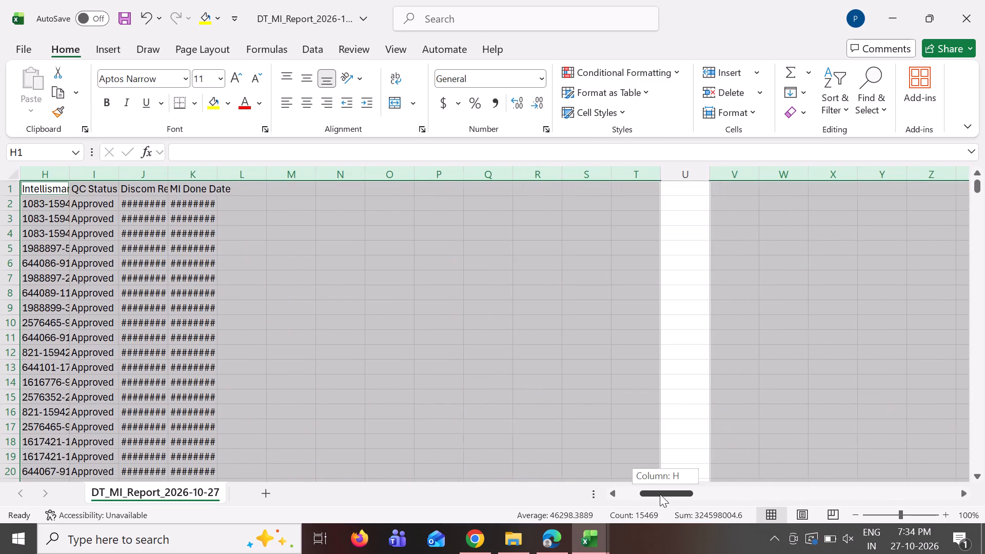
left_click_drag(660, 494, 557, 484)
left_click(531, 172)
left_click_drag(511, 194, 470, 197)
In the NSC MI report workbook, delete columns from Substation Name(from AMISP) onward, except columns N (Consumer), DH (Discom review), DL (NSC Status) and DU (NSC MI Done Date).
left_click(591, 549)
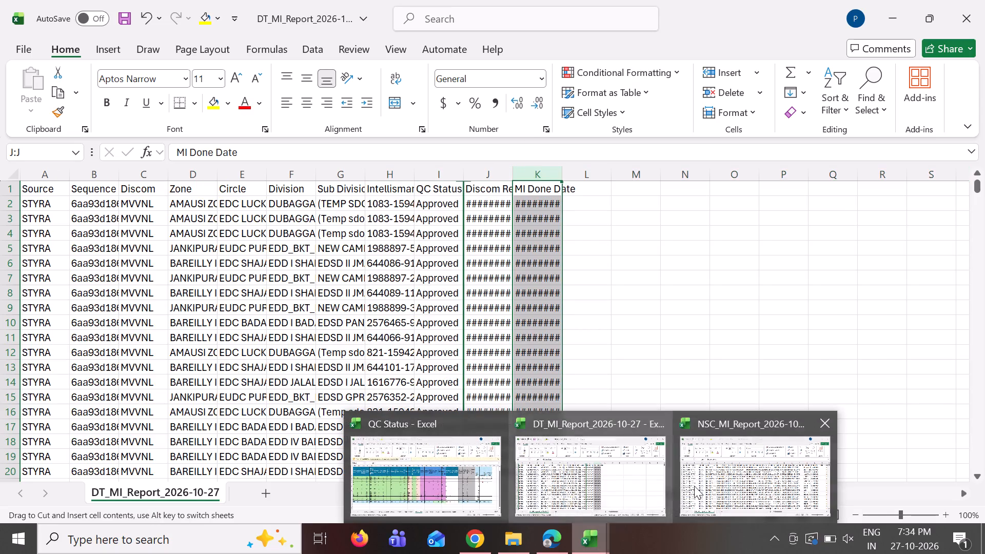
left_click(721, 479)
left_click(389, 170)
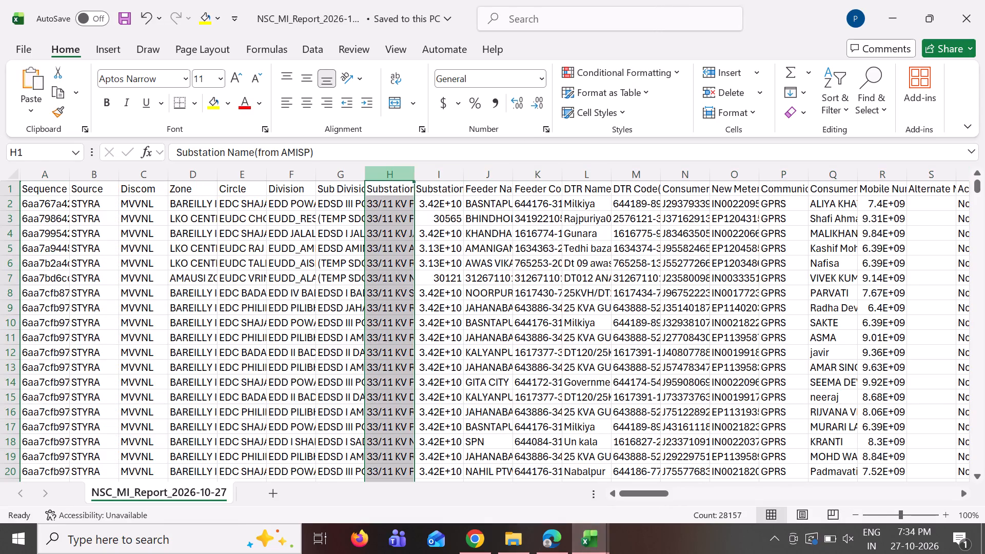
key("ctrl+shift+Right")
left_click(493, 175, "ctrl")
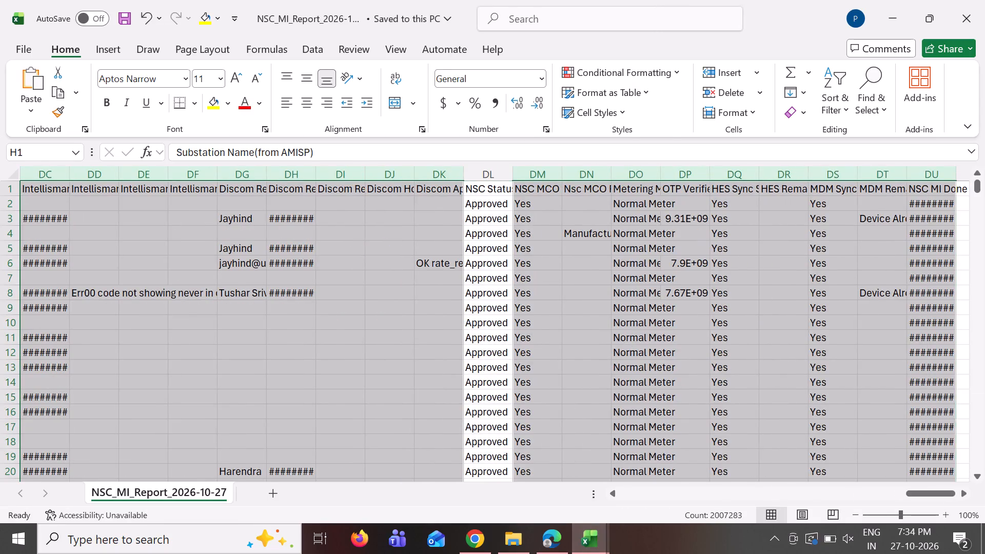
left_click(300, 176, "ctrl")
left_click(930, 173, "ctrl")
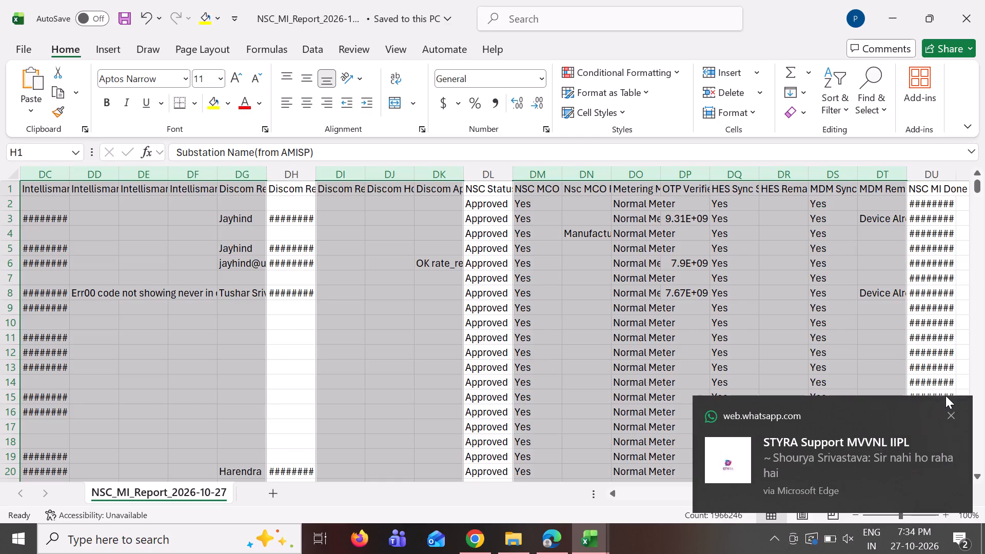
left_click(951, 410)
left_click_drag(928, 490, 736, 480)
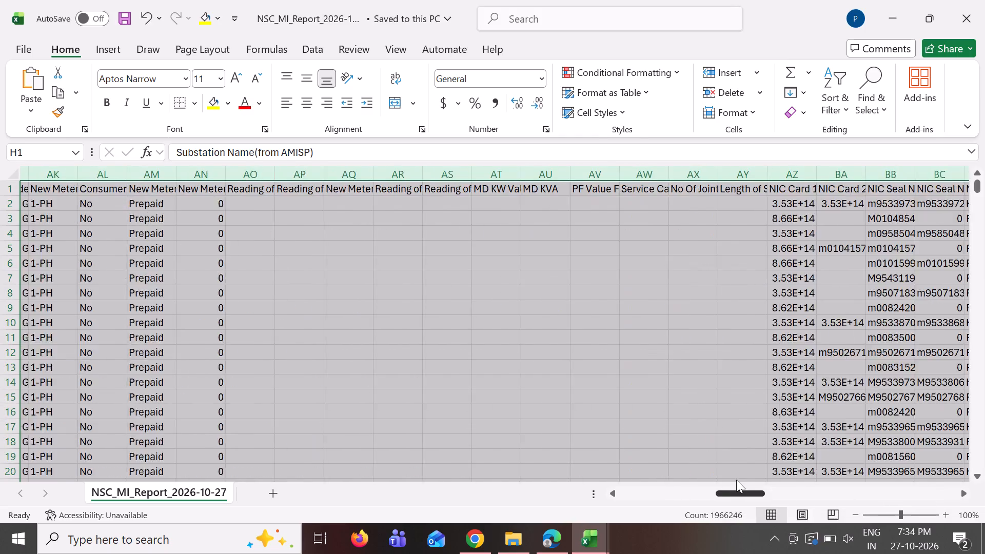
left_click_drag(736, 480, 658, 466)
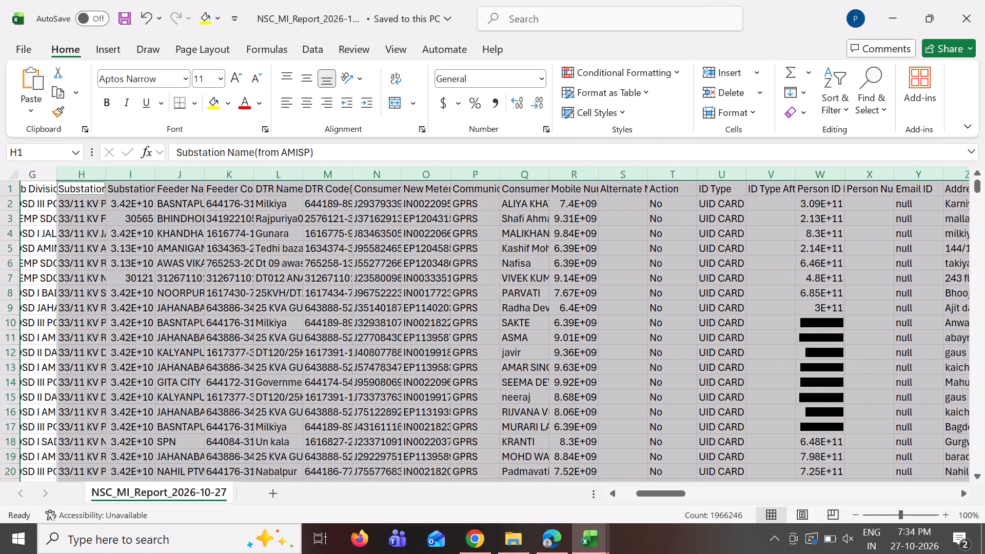
left_click(385, 173, "ctrl")
right_click(446, 175)
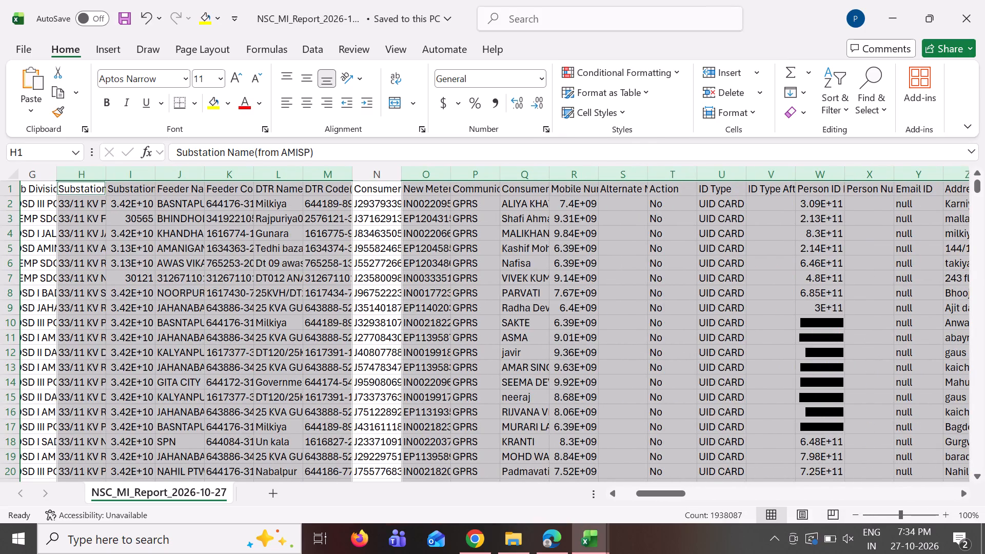
left_click(494, 349)
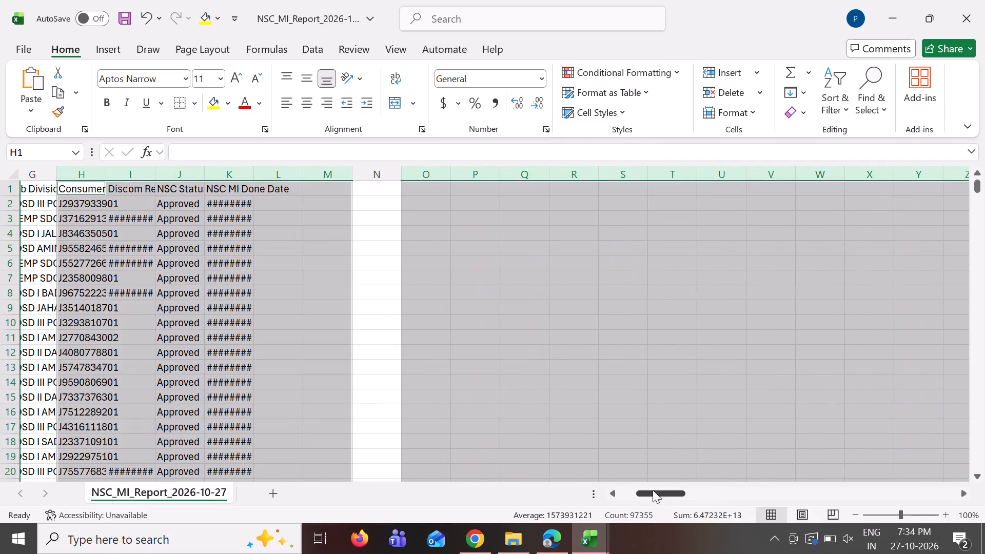
In the NSC MI report workbook, move the Discom Review Date column to just after NSC MI Done Date.
left_click_drag(658, 494, 594, 501)
left_click(451, 177)
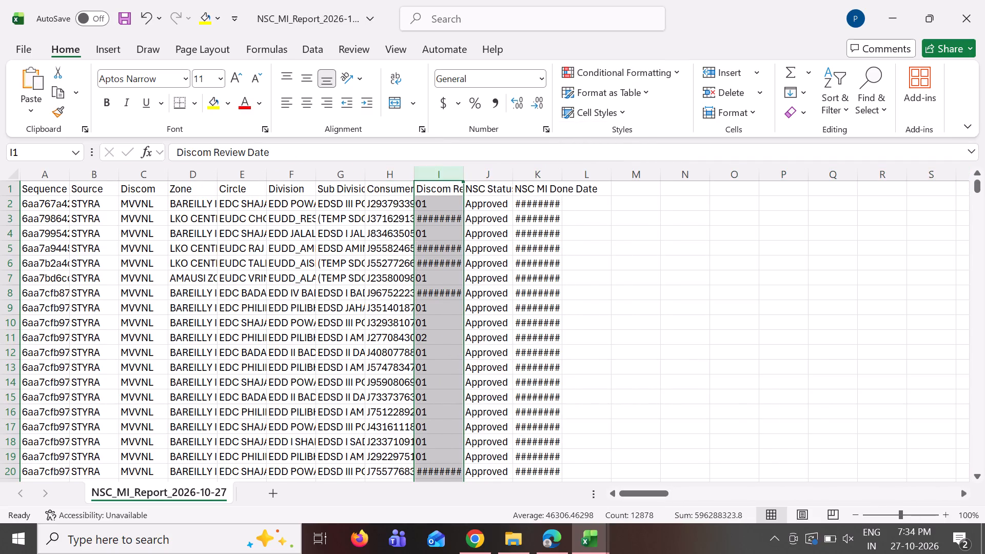
left_click_drag(464, 208, 579, 208)
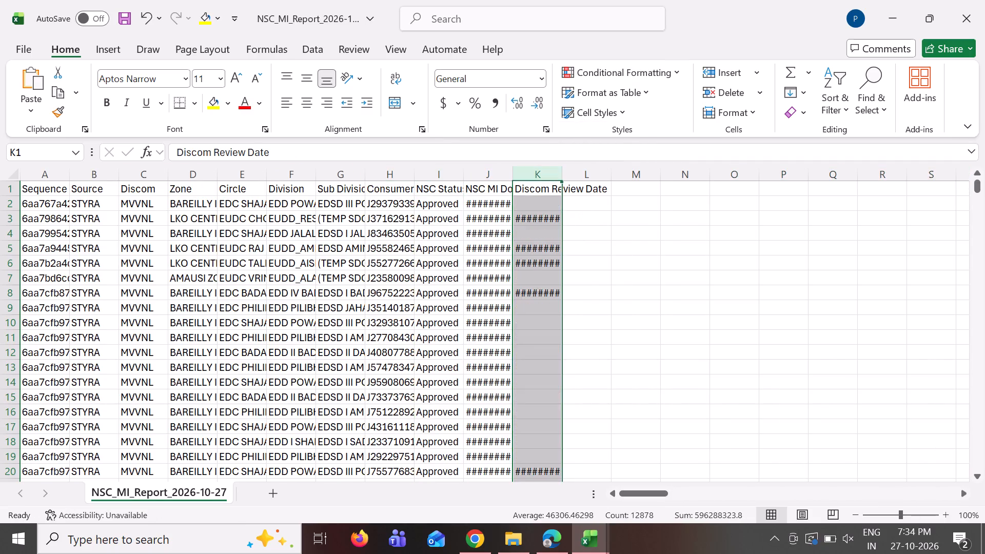
Switch to Edge and open the downloaded MI_Report_2026-10-27.csv in Excel.
left_click(597, 545)
left_click(549, 540)
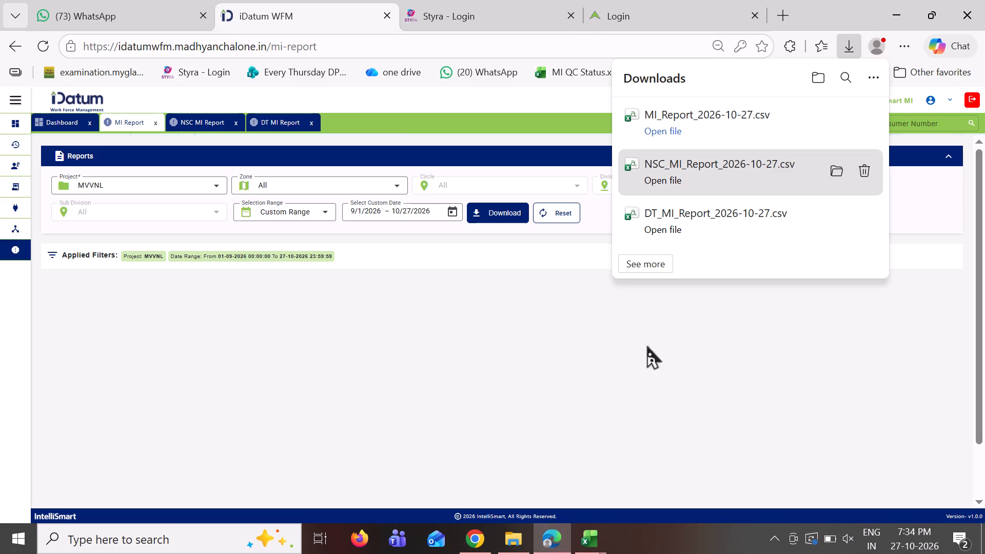
left_click(687, 136)
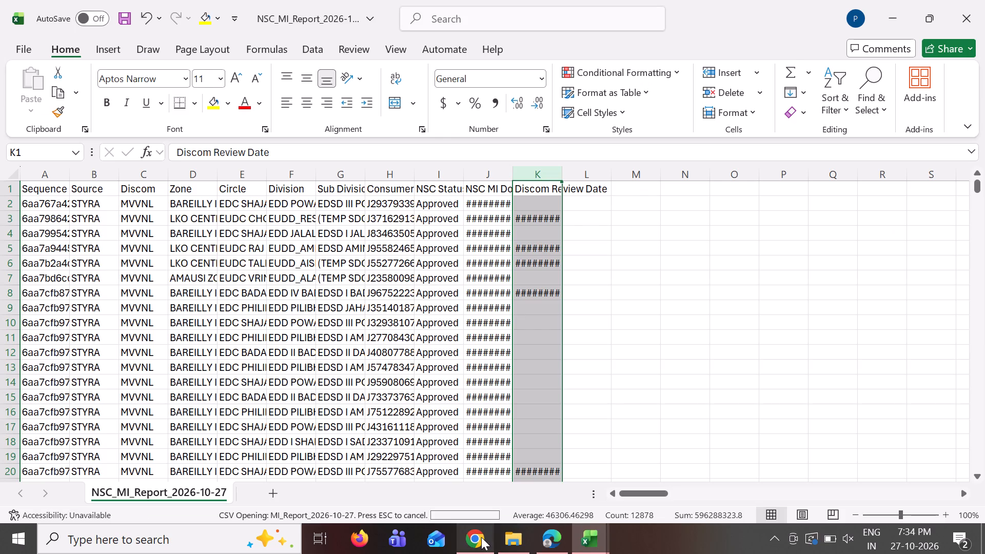
Switch to Chrome and open the downloaded CI_Report_2026-10-27.csv in Excel.
left_click(481, 537)
left_click(705, 90)
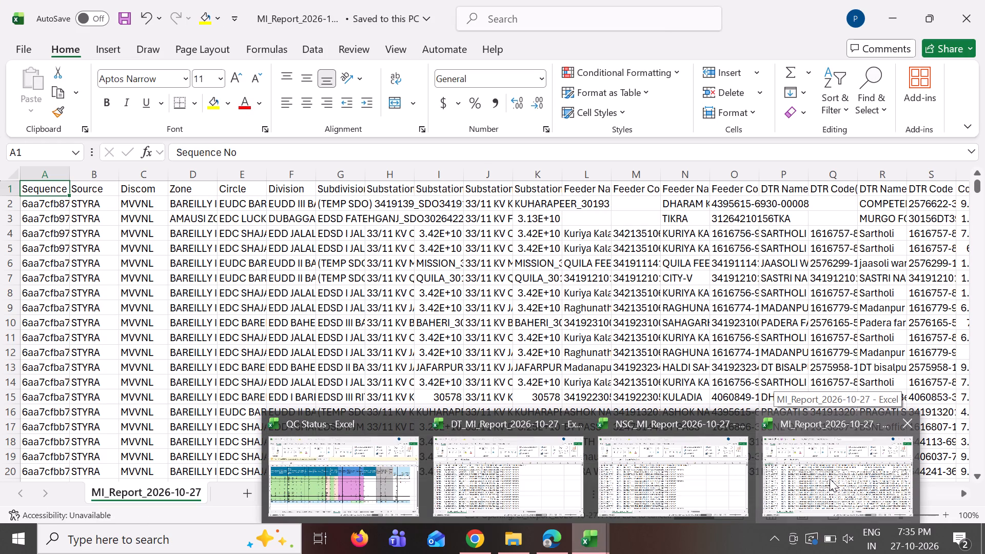
In the MI report workbook, delete the columns from Substation Name onward, keeping the consumer number, MI Status, Discom Approve Date and MI Done Date columns.
left_click(760, 486)
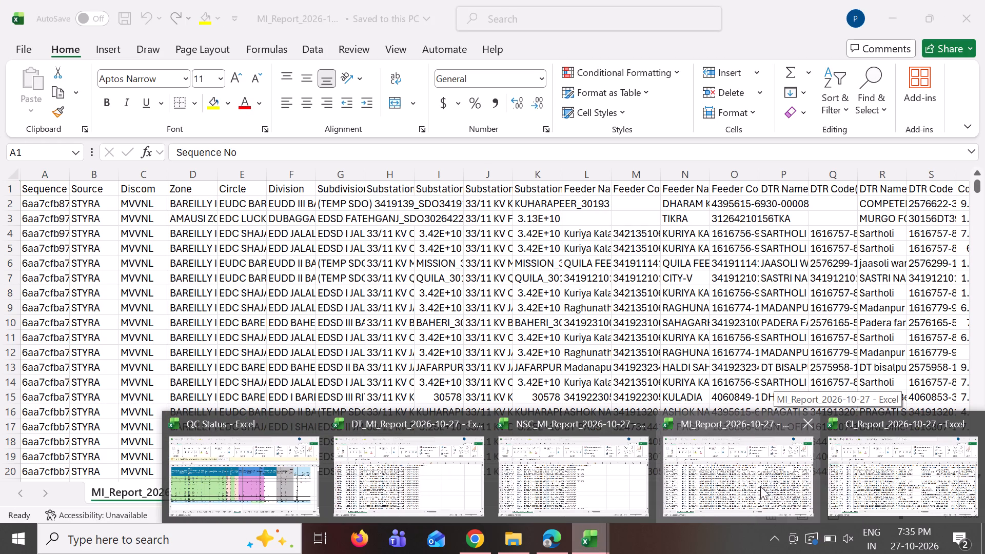
left_click(390, 169)
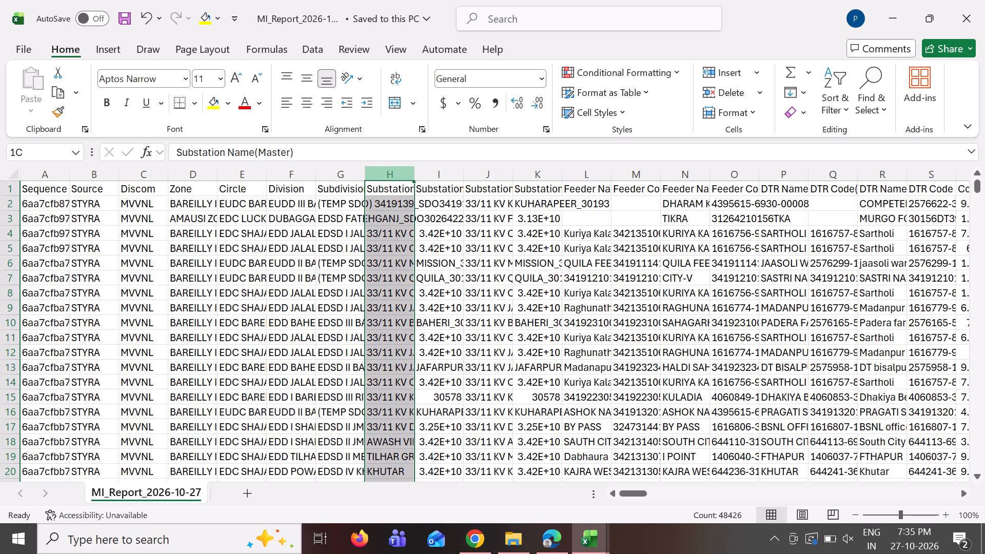
key("ctrl+shift+Right")
left_click(305, 167, "ctrl")
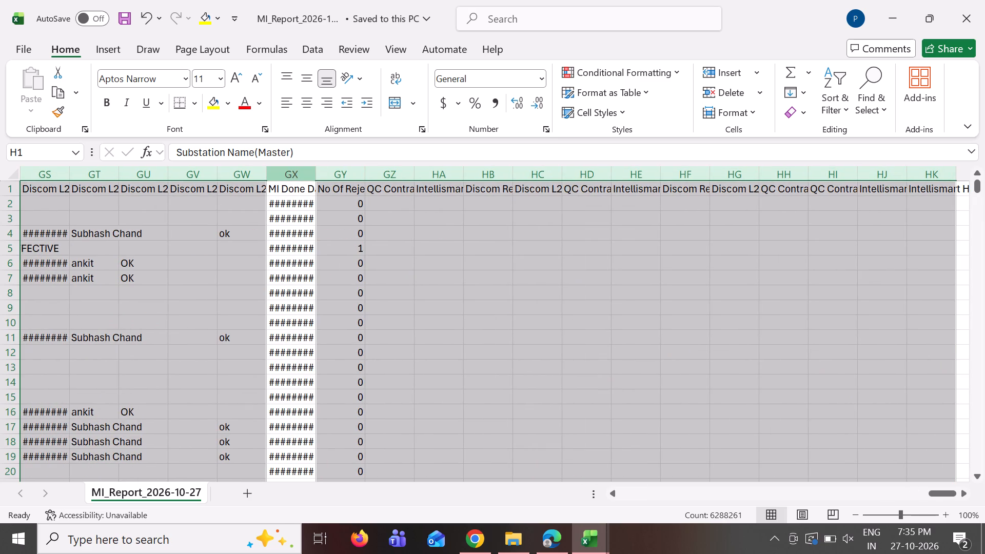
left_click_drag(937, 492, 904, 491)
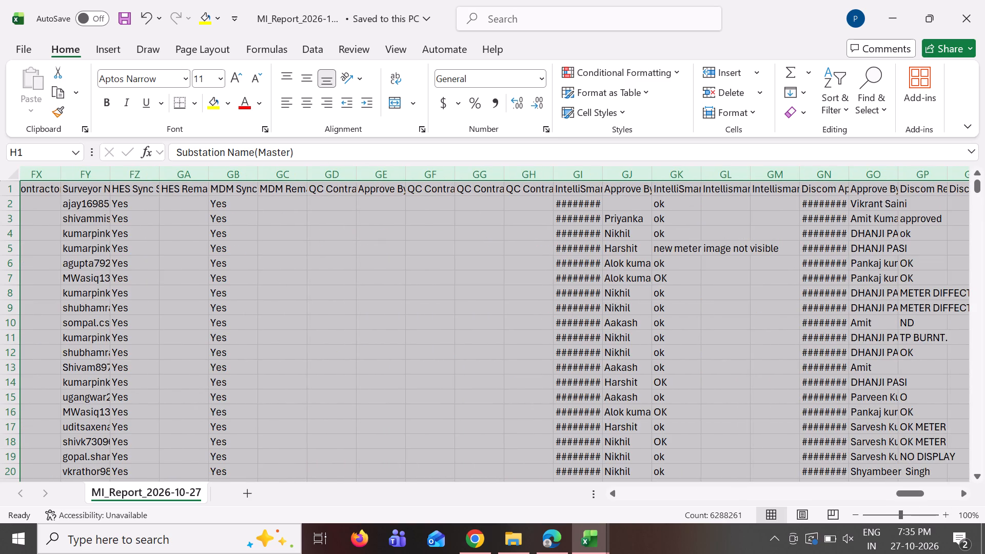
left_click_drag(820, 173, 812, 174, "ctrl")
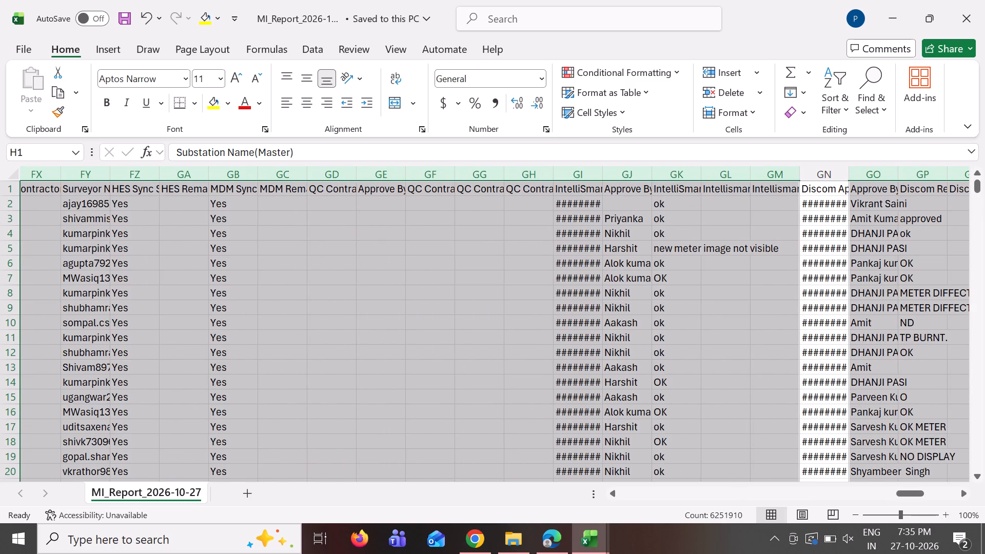
scroll(598, 423, "right", 5)
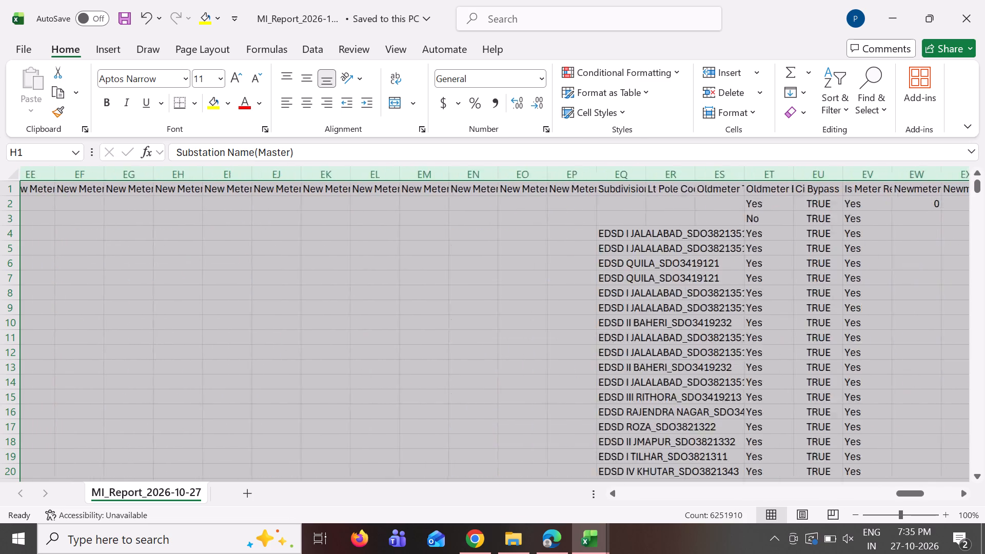
scroll(604, 407, "right", 4)
left_click(658, 171, "ctrl")
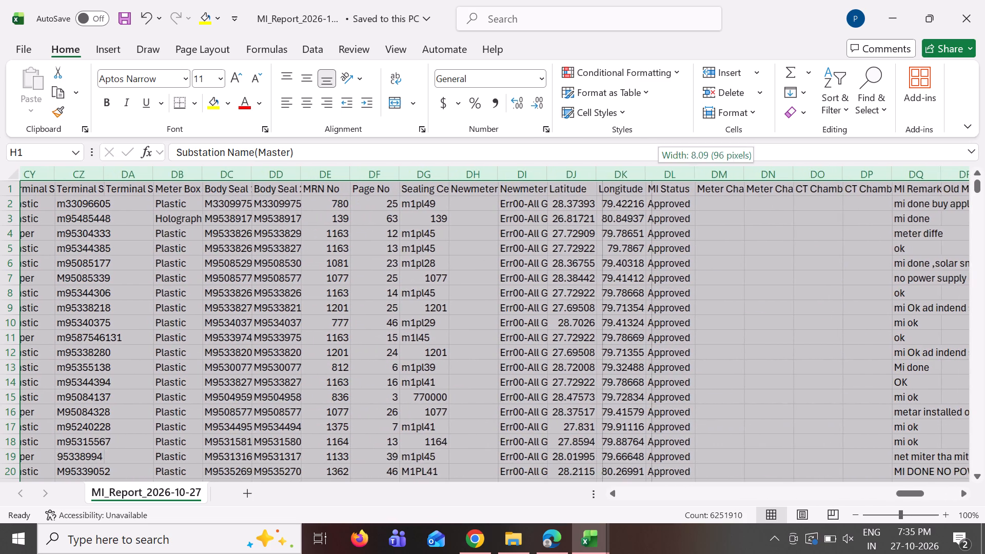
left_click(659, 171, "ctrl")
left_click_drag(793, 489, 626, 487)
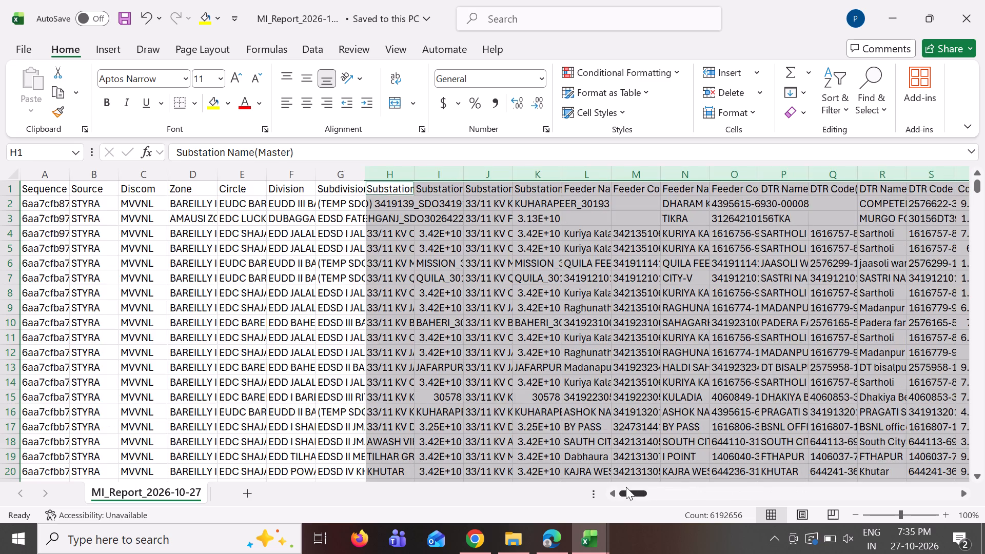
left_click_drag(626, 487, 651, 473)
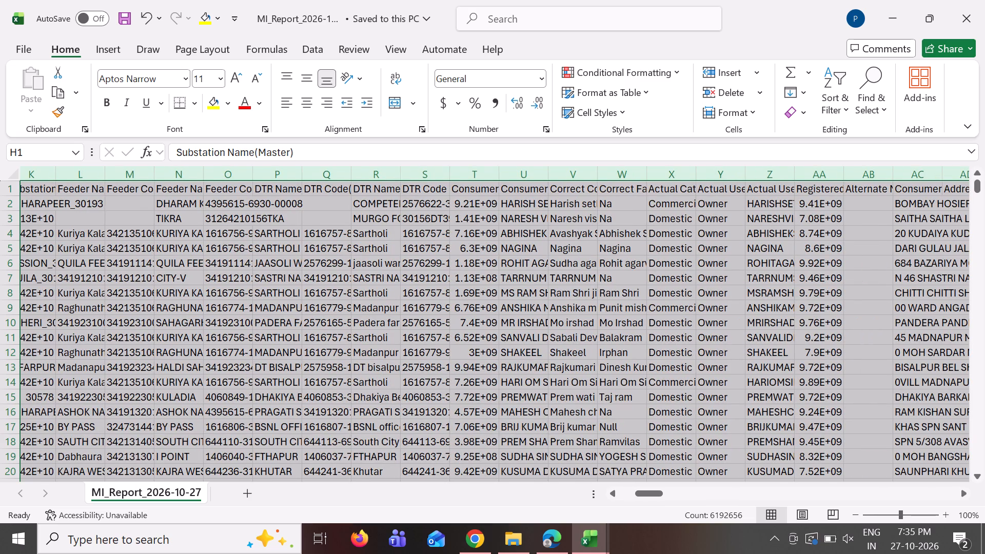
left_click(483, 171, "ctrl")
right_click(524, 169)
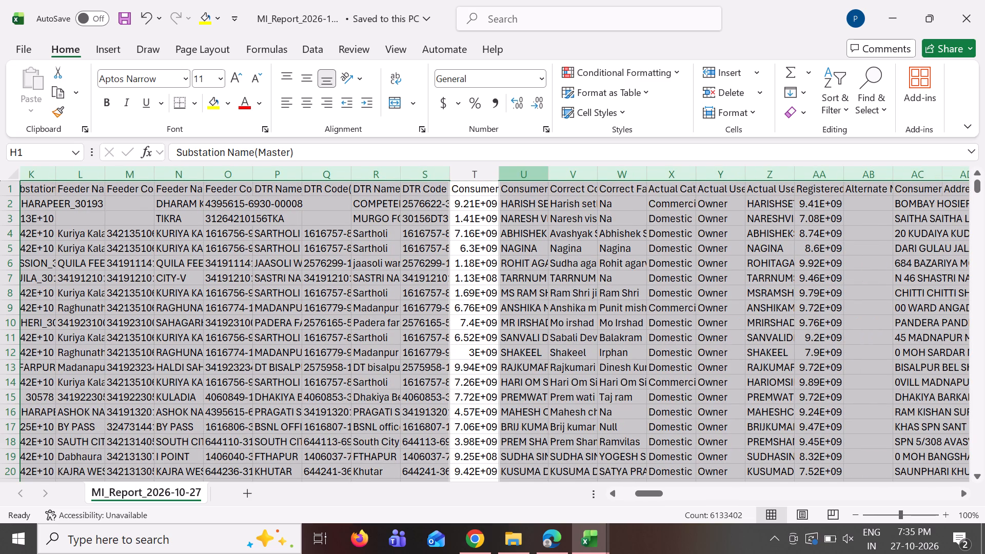
left_click(565, 343)
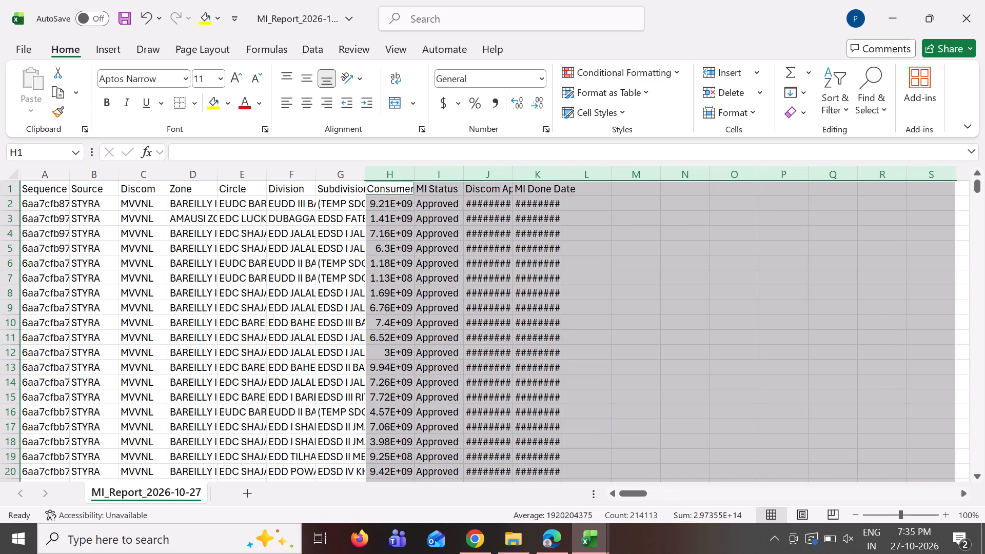
Move the MI Done Date column to just before Discom Approve Date.
left_click(537, 170)
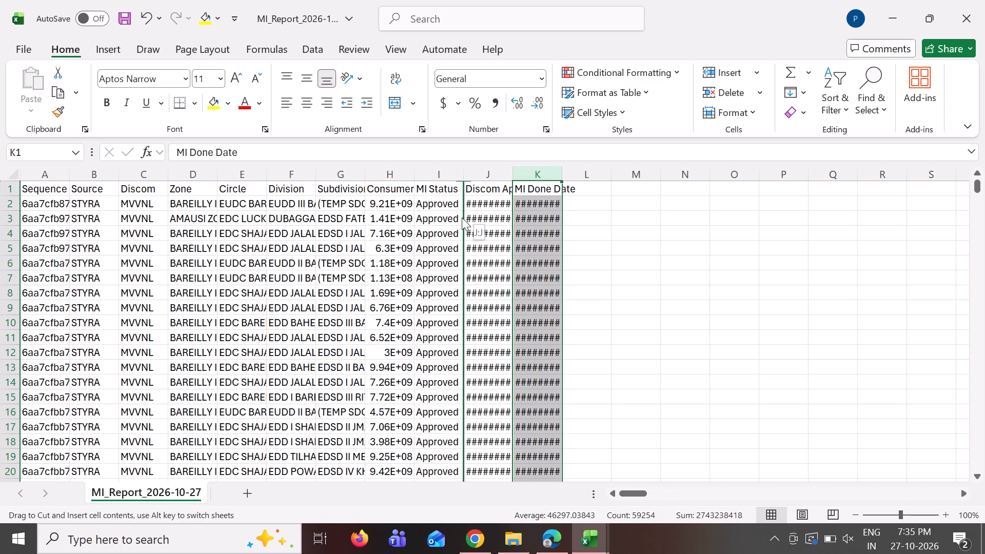
Switch to the QC Status workbook and remove the filter from the final sheet.
left_click(585, 545)
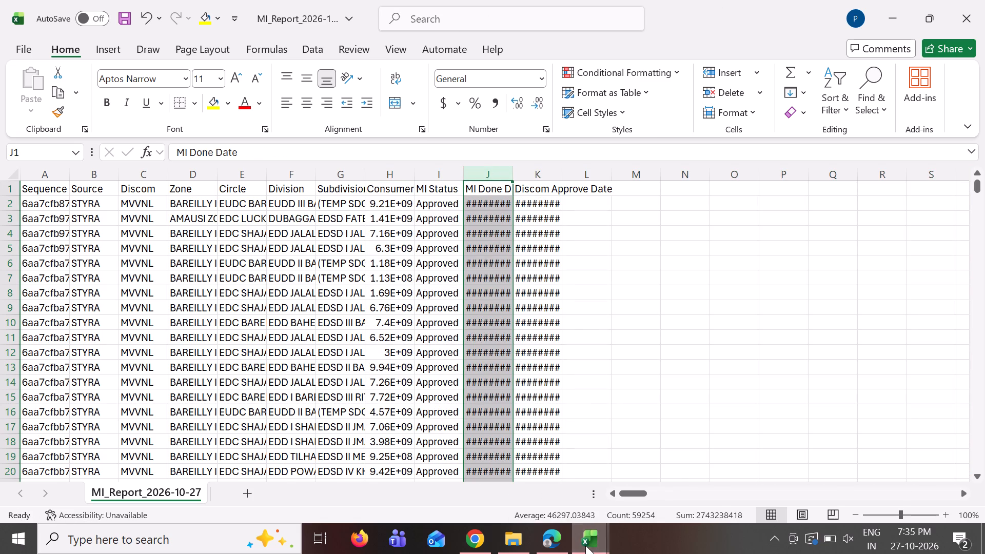
left_click(863, 480)
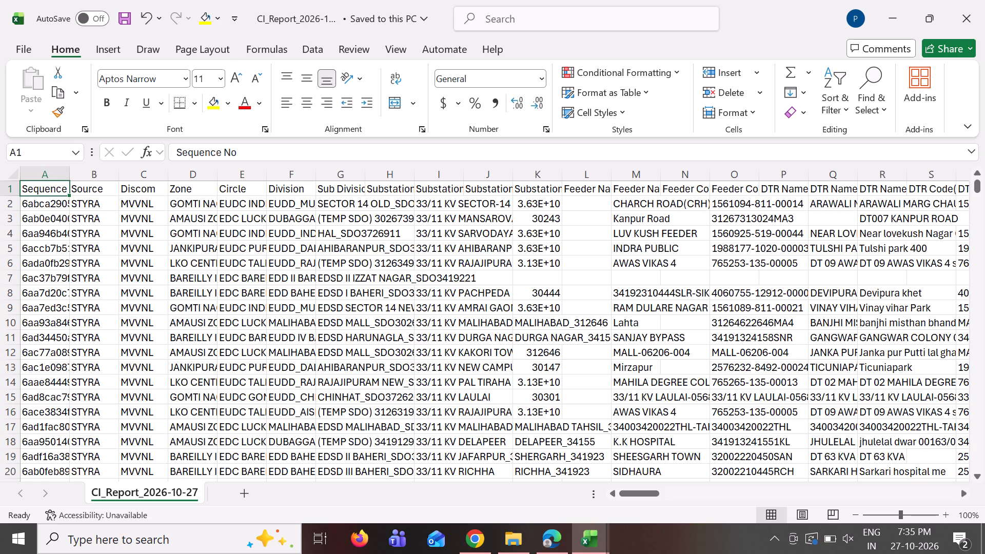
left_click(580, 540)
left_click(298, 471)
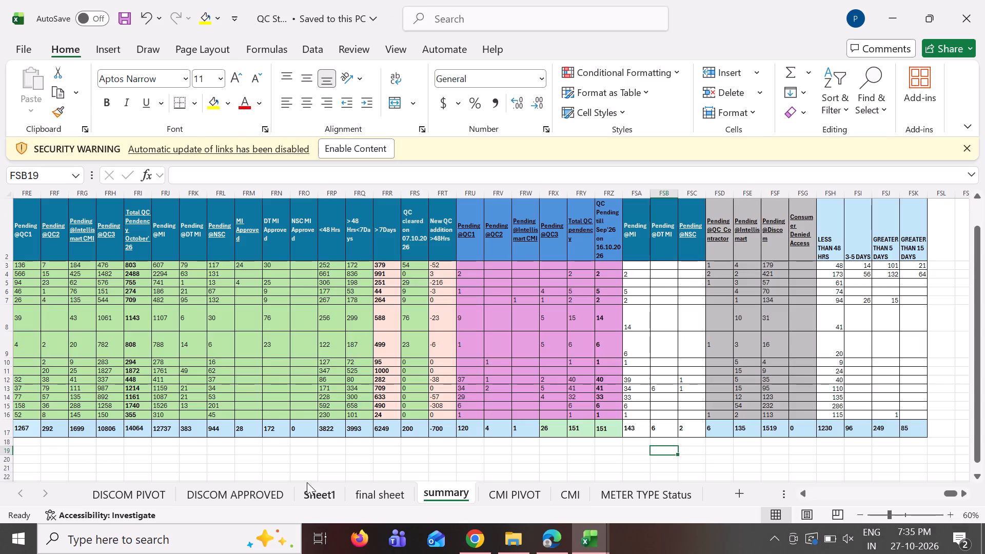
left_click(378, 499)
key("ctrl+Up")
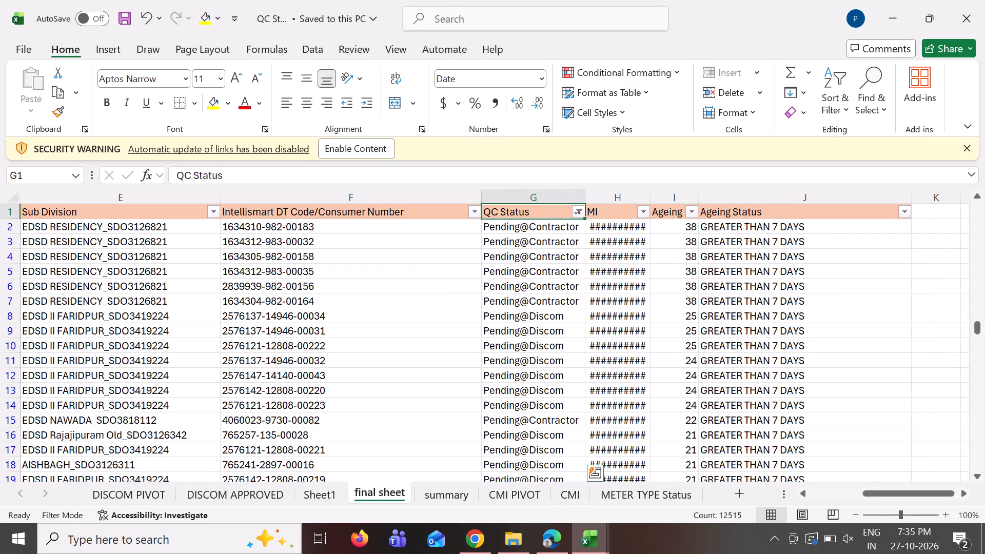
key("Right")
key("Down")
key("Up")
key("ctrl+shift+l")
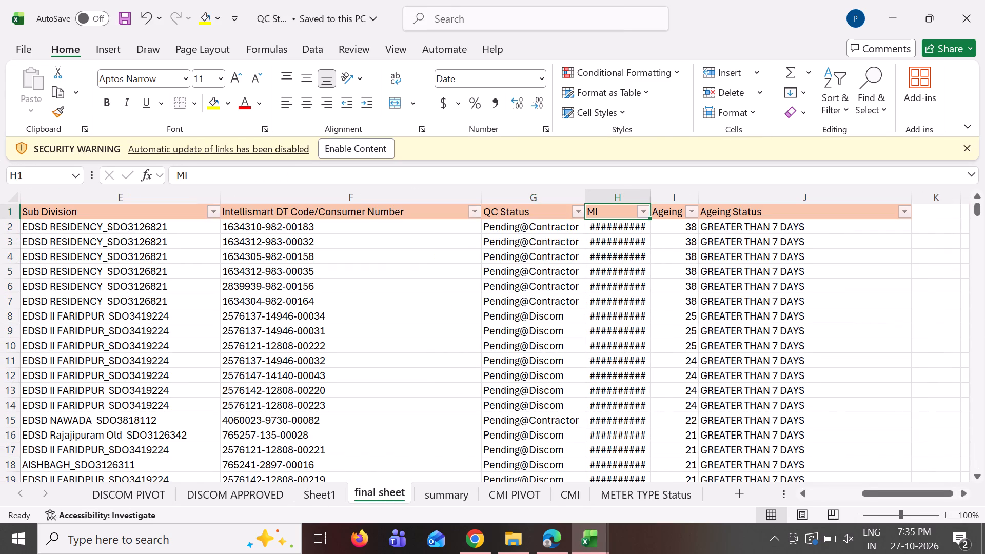
Clear the final sheet's old data below the headers from the Zone column through the MI column, keeping the MVVNL column.
key("Down")
key("ctrl+Down")
key("ctrl+Up")
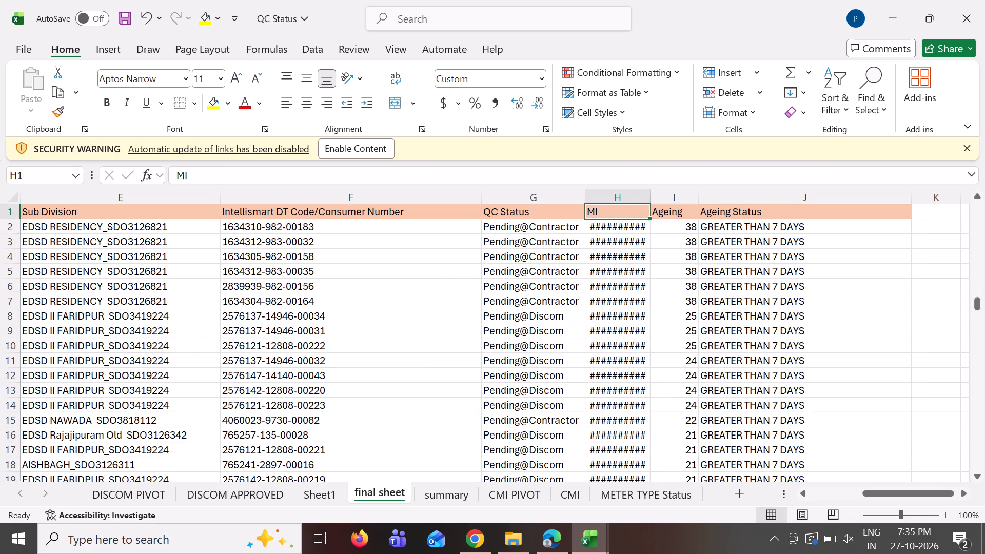
key("Down")
key("ctrl+shift+Down")
key("ctrl+shift+Left")
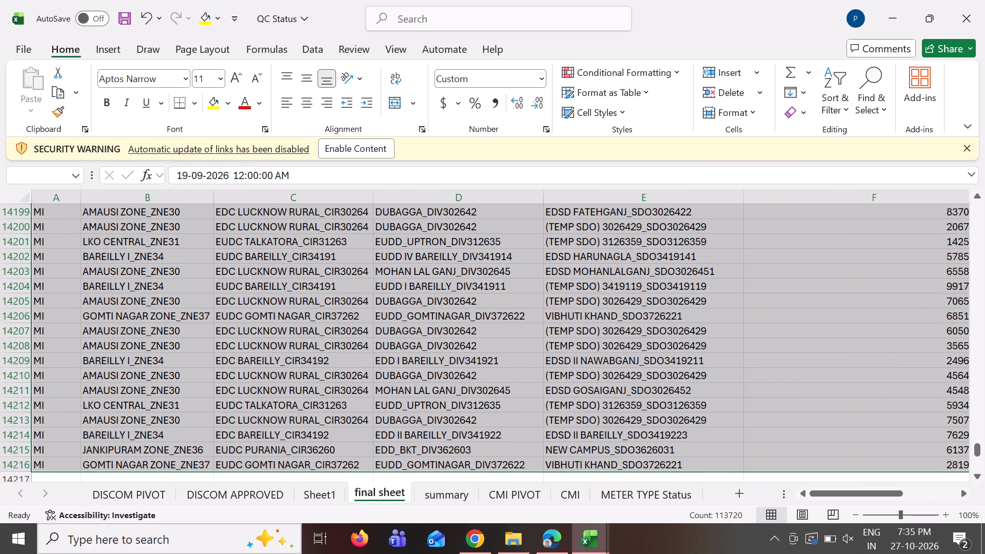
key("shift+Right")
key("Delete")
key("ctrl+Left")
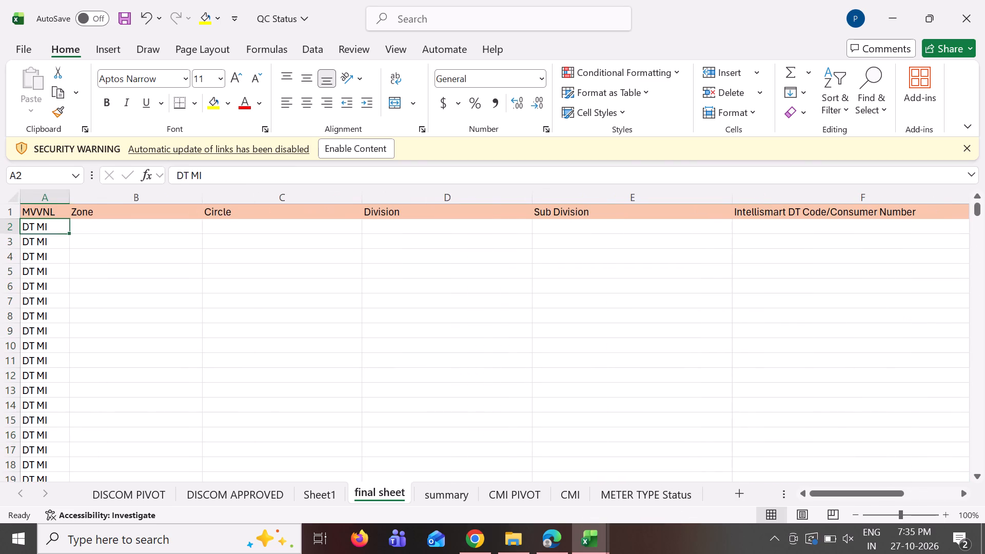
key("Right")
In the DT MI report workbook, add a filter and exclude Approved from the QC Status column.
left_click(594, 535)
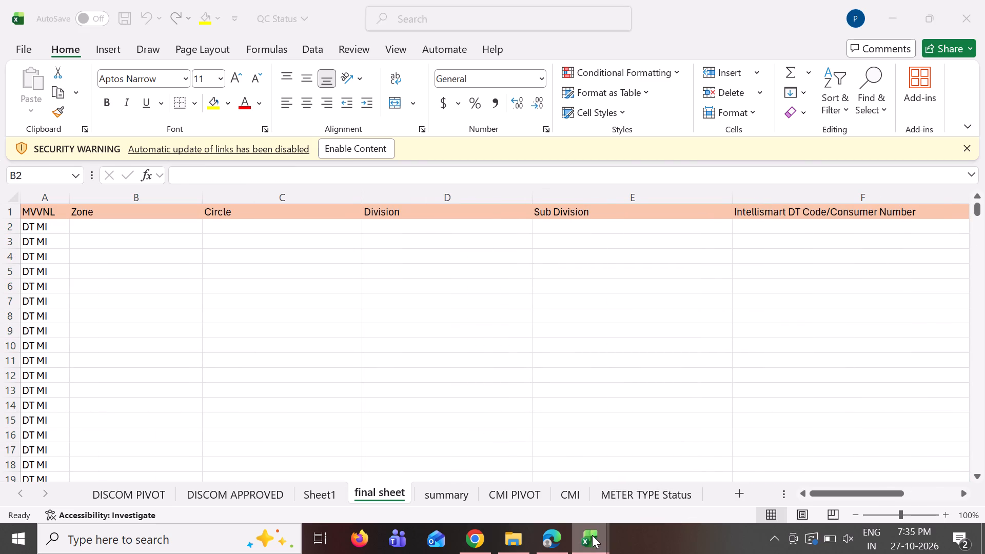
left_click(439, 477)
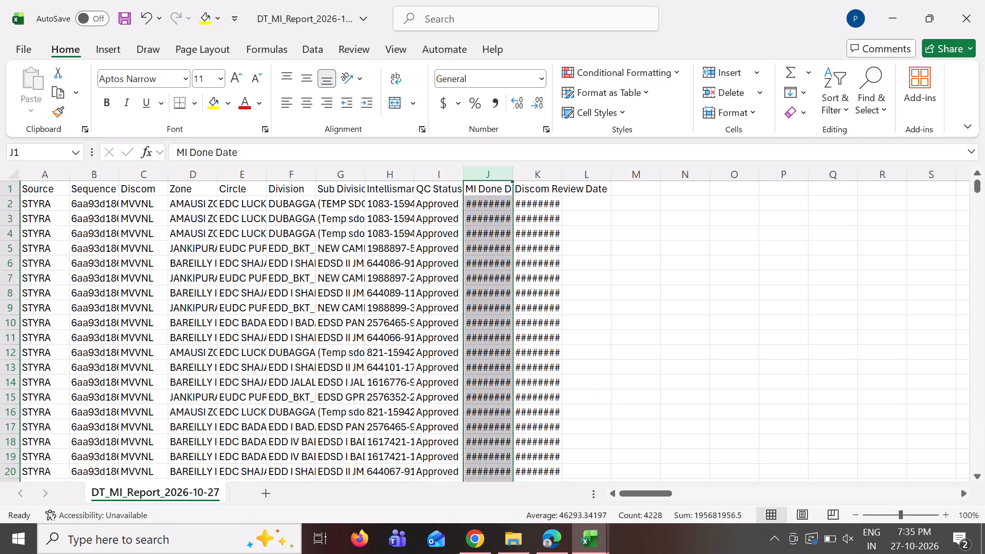
left_click(192, 202)
key("ctrl+shift+Right")
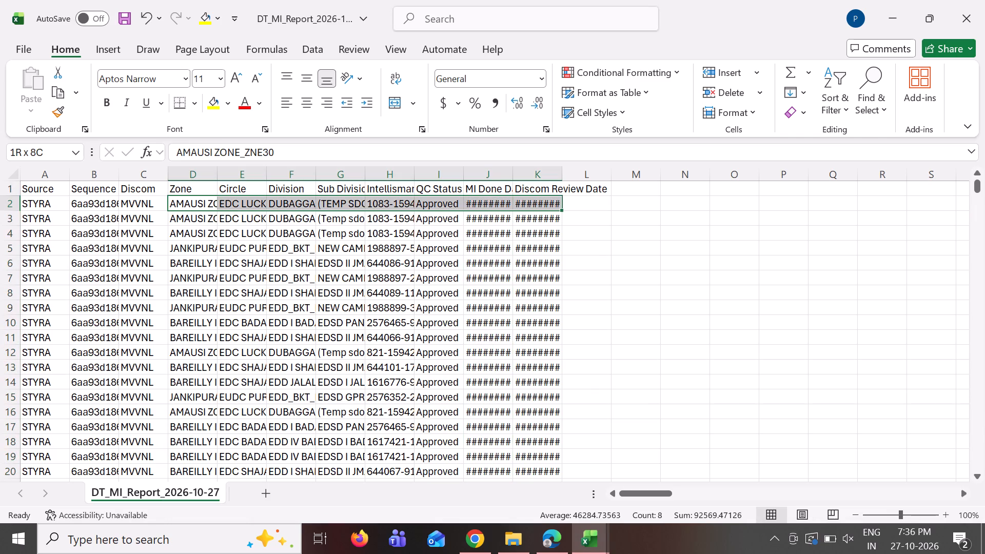
left_click(422, 195)
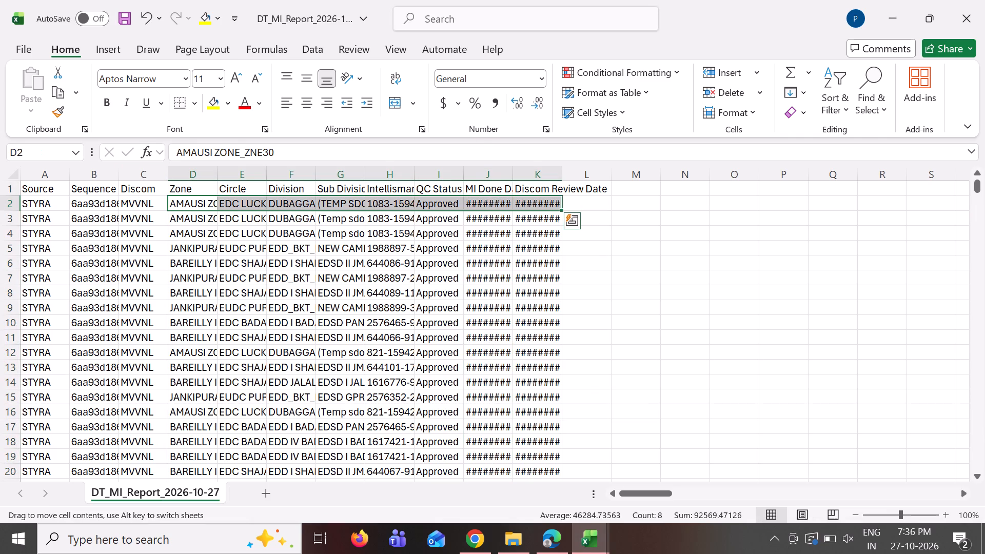
left_click(428, 189)
key("ctrl+shift+l")
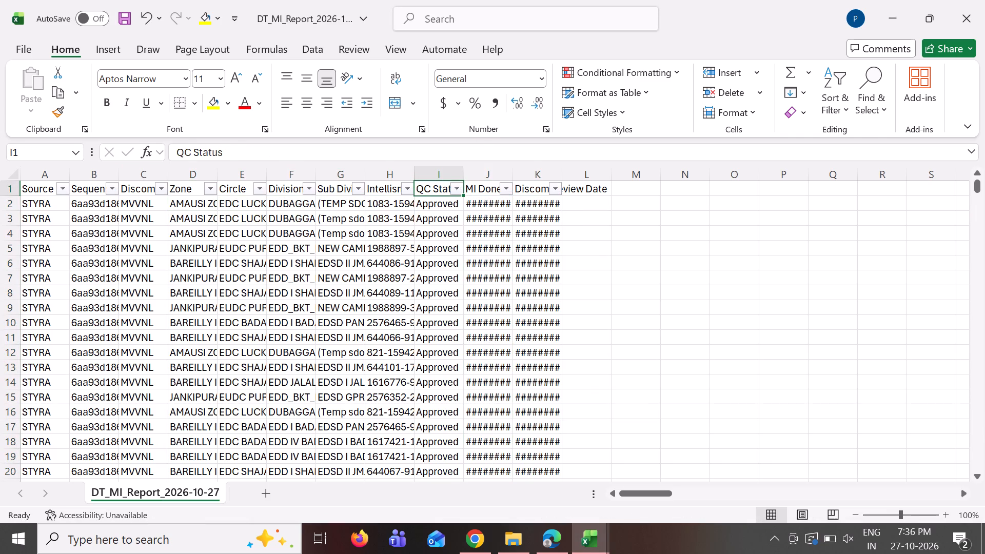
left_click(458, 189)
left_click(314, 367)
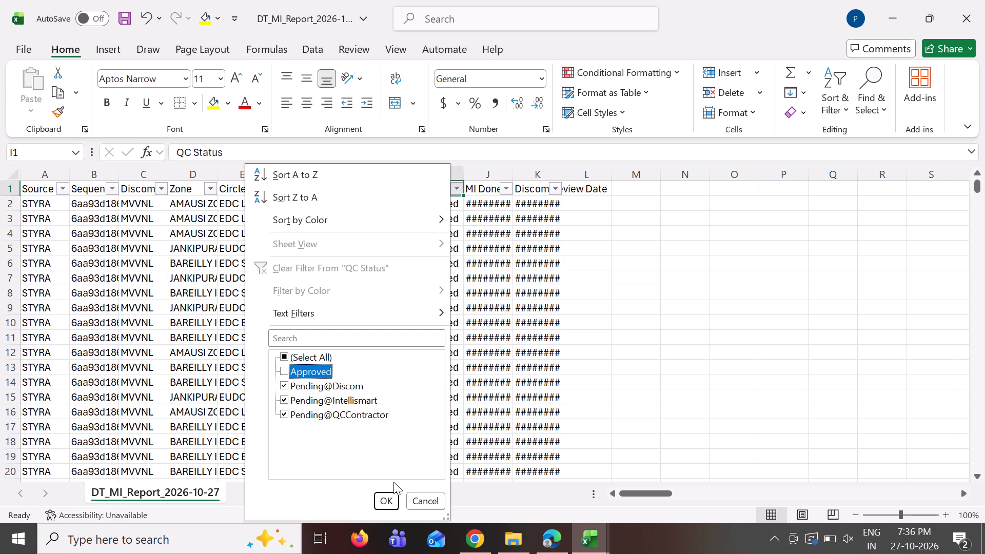
left_click(396, 511)
left_click(383, 503)
In the NSC MI report workbook, add a filter and exclude Approved from the NSC Status column.
left_click(581, 542)
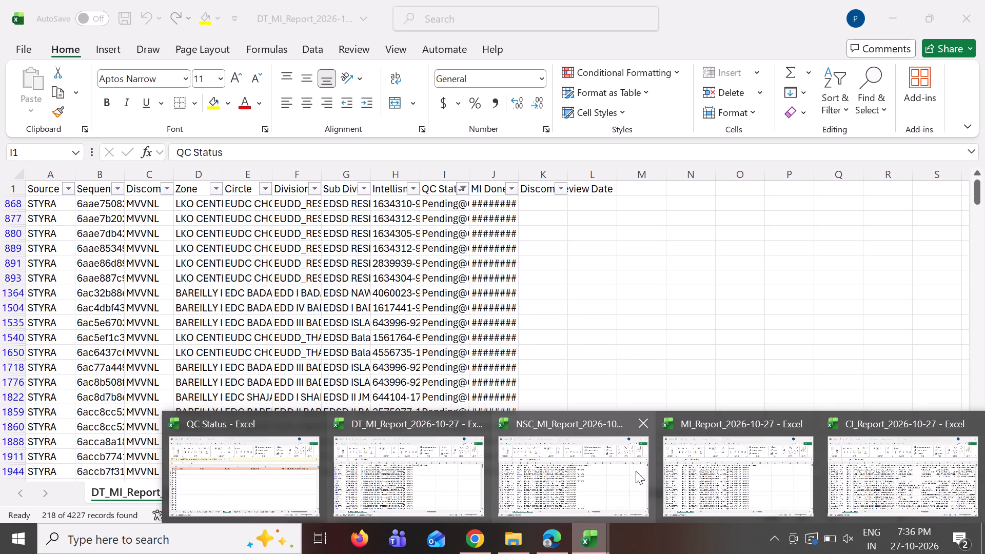
left_click(588, 450)
left_click(457, 191)
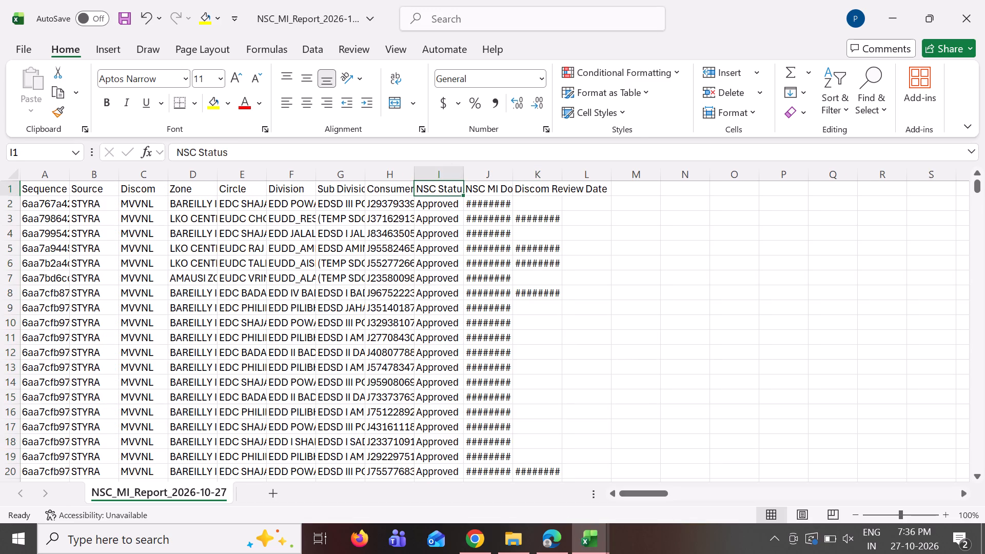
key("ctrl+shift+l")
left_click(448, 187)
left_click(452, 187)
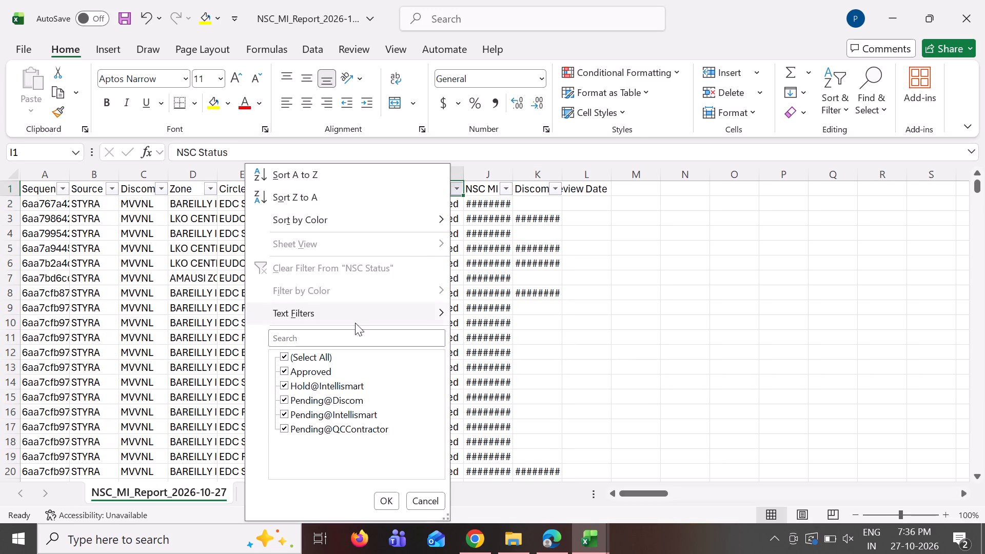
left_click(301, 372)
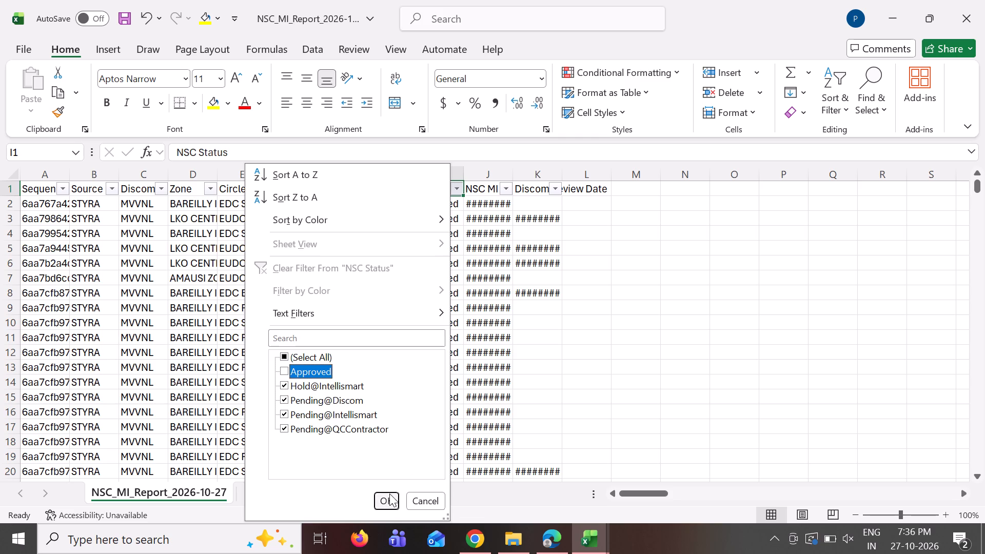
left_click(389, 493)
In the MI report workbook, add a filter and exclude Approved and Pending@Discom L2 from the MI Status column.
left_click(586, 534)
left_click(755, 454)
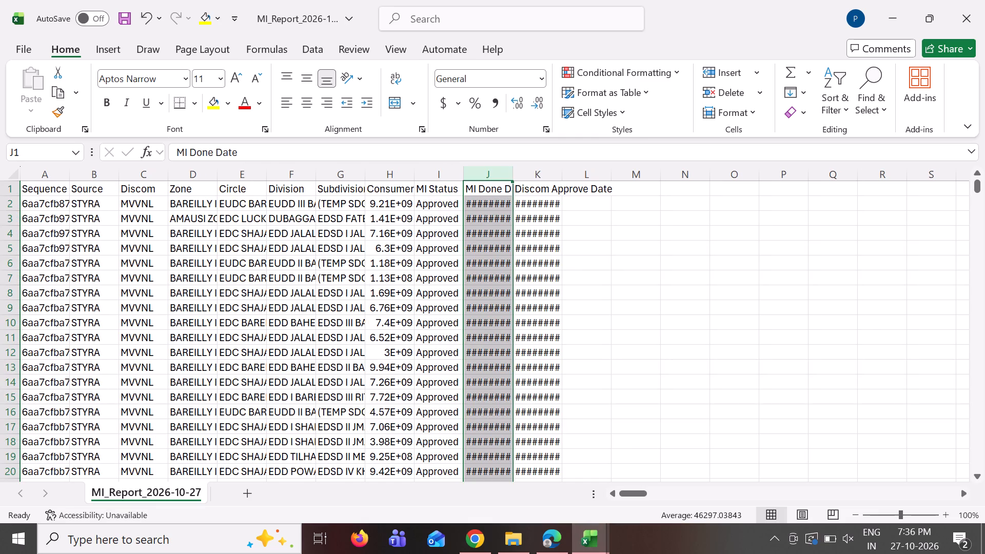
left_click(443, 187)
key("ctrl+shift+l")
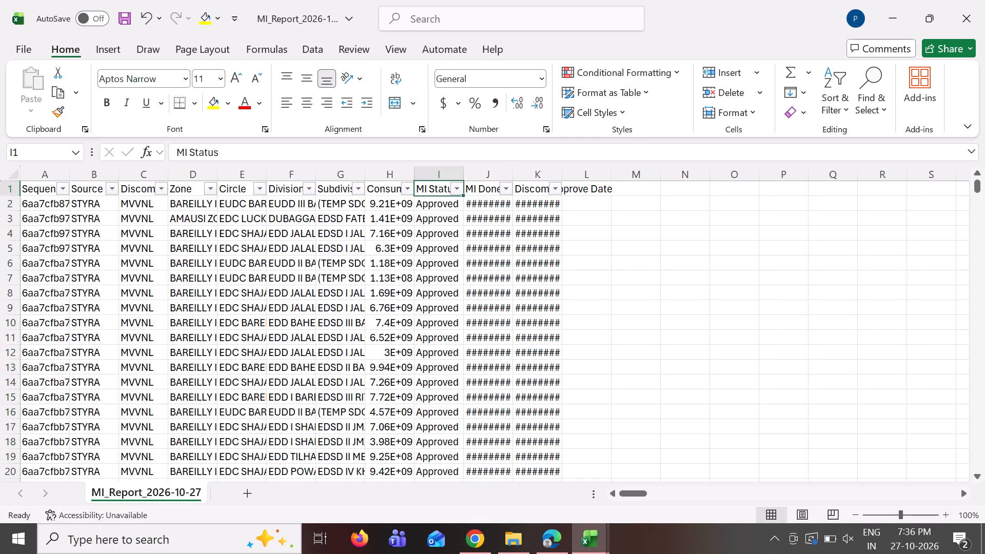
left_click(448, 192)
left_click(435, 201)
left_click(451, 192)
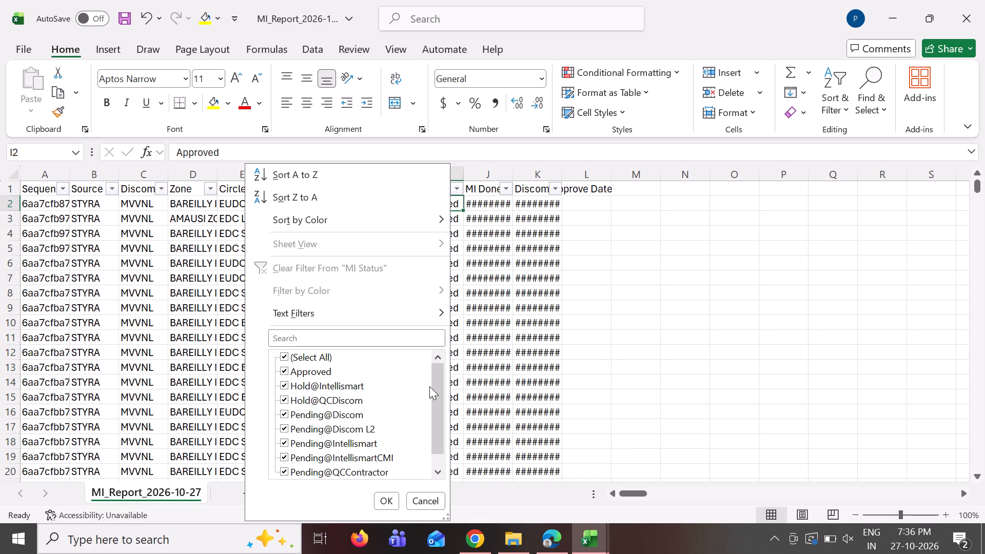
left_click(318, 377)
left_click(334, 436)
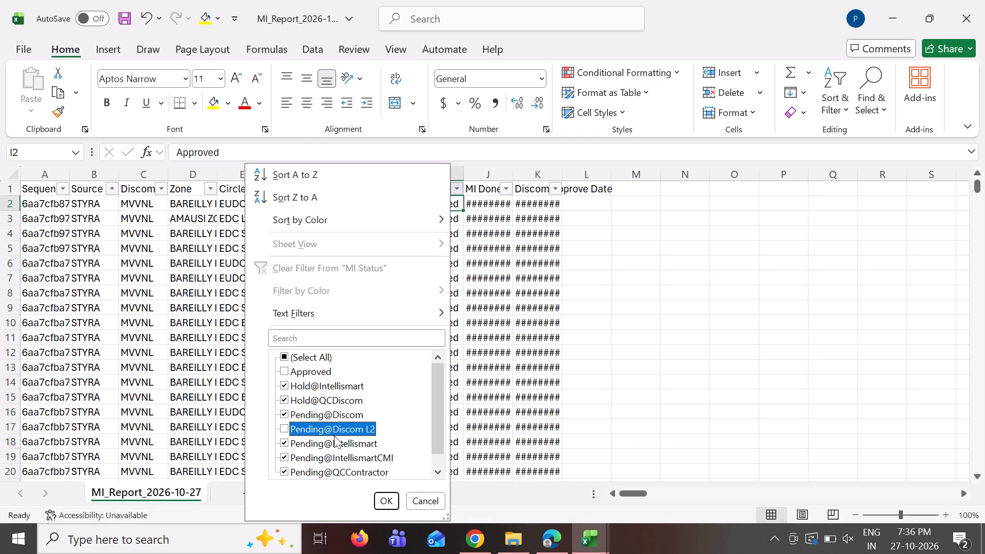
left_click(388, 502)
Copy the DT MI report's filtered rows from Zone through the MI date column into the QC Status final sheet at B2.
left_click(577, 539)
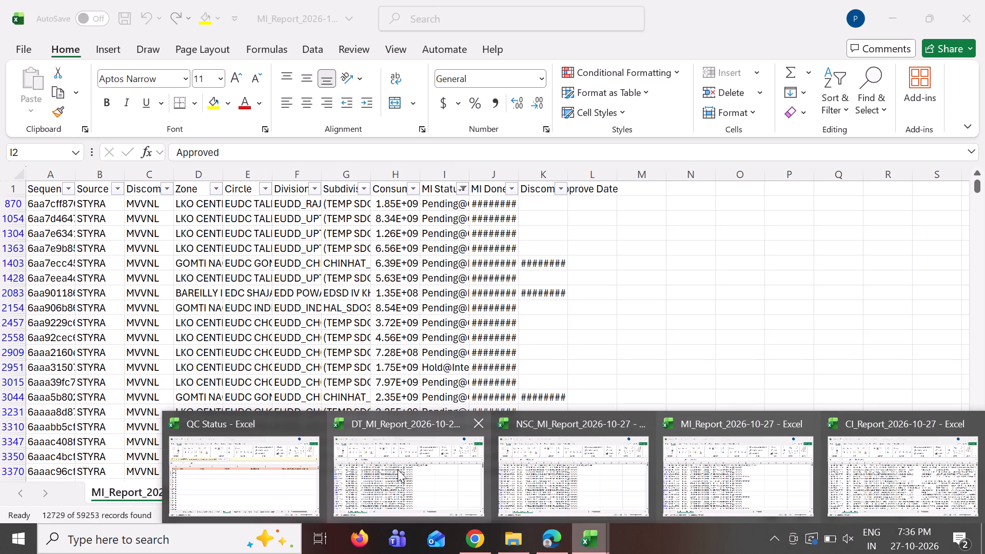
left_click(398, 469)
left_click(205, 202)
key("ctrl+shift+Right")
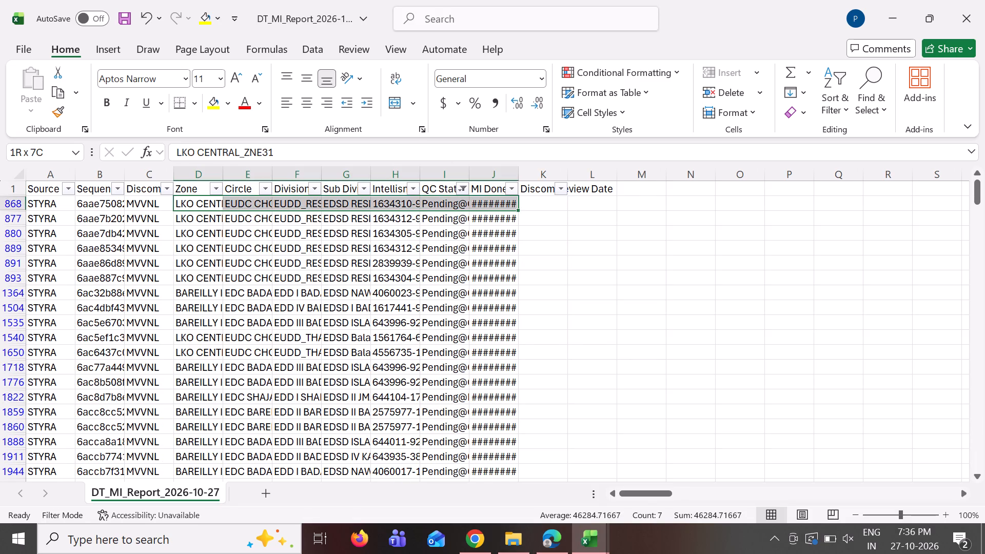
key("ctrl+shift+Down")
key("ctrl+c")
scroll(796, 521, "down", 3)
scroll(671, 405, "down", 2)
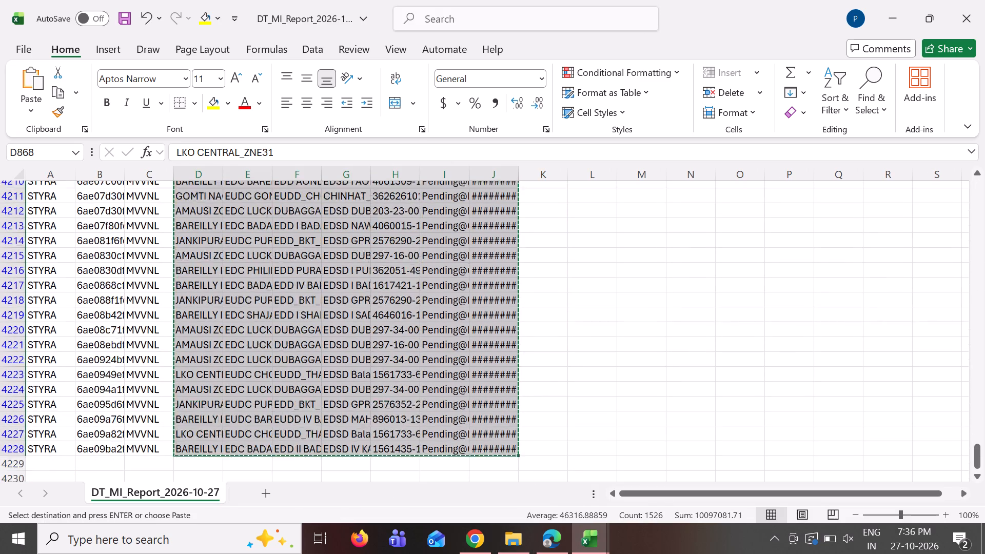
scroll(664, 389, "up", 5)
left_click(586, 524)
left_click(246, 479)
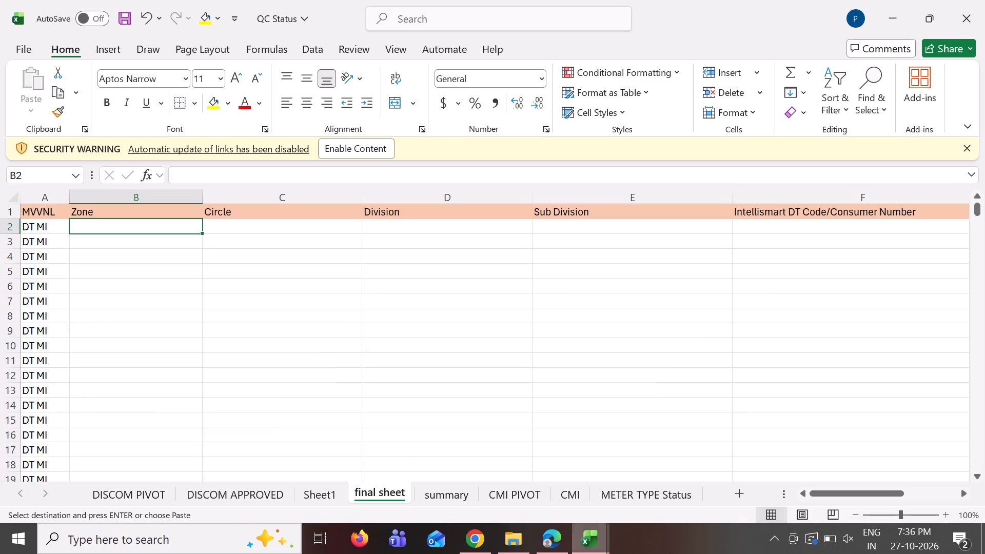
key("ctrl+v")
Enter NSC in the MVVNL column at A220, just below the DT MI rows, and fill it down the column.
key("ctrl+Down")
key("Left")
key("Down")
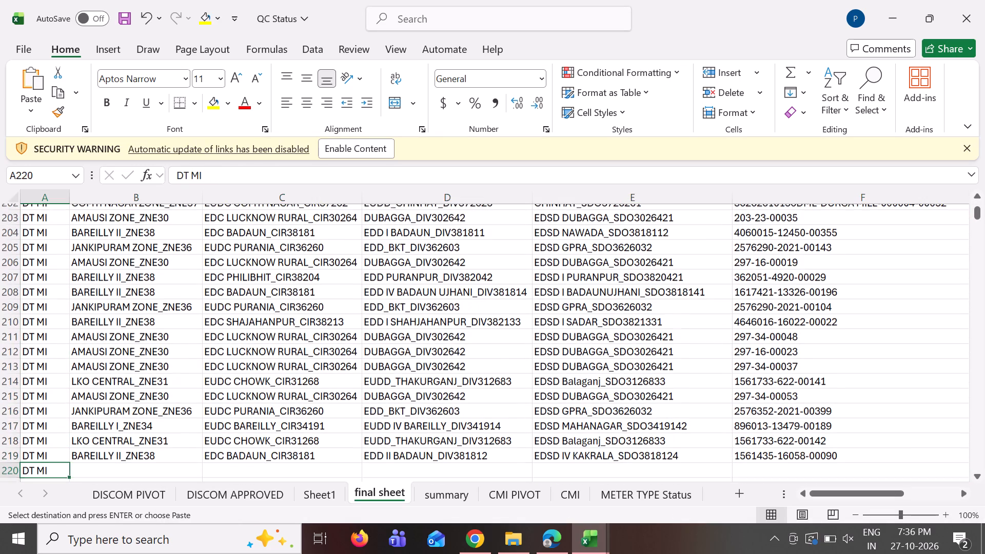
key("Down")
key("Up")
type("NSC")
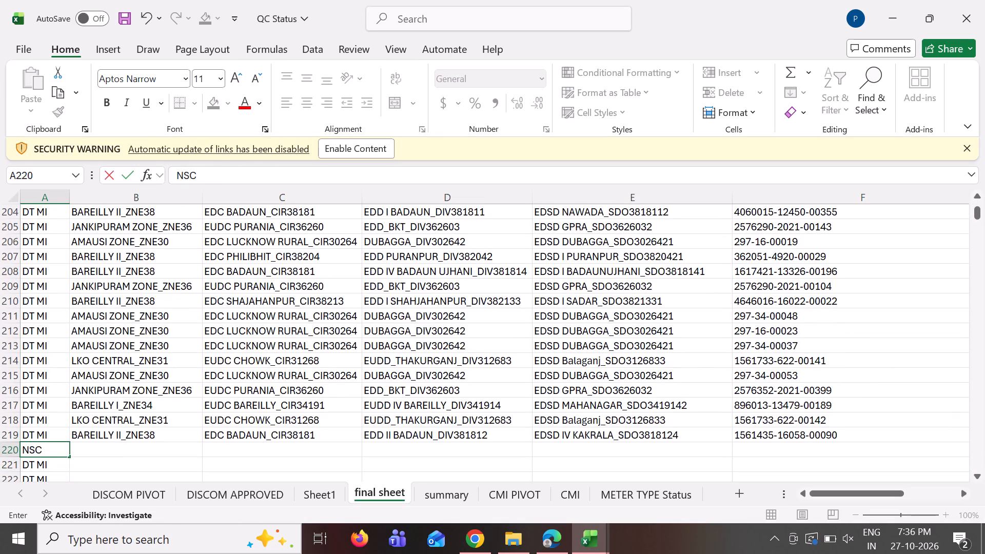
scroll(320, 369, "down", 3)
left_click_drag(70, 323, 44, 388)
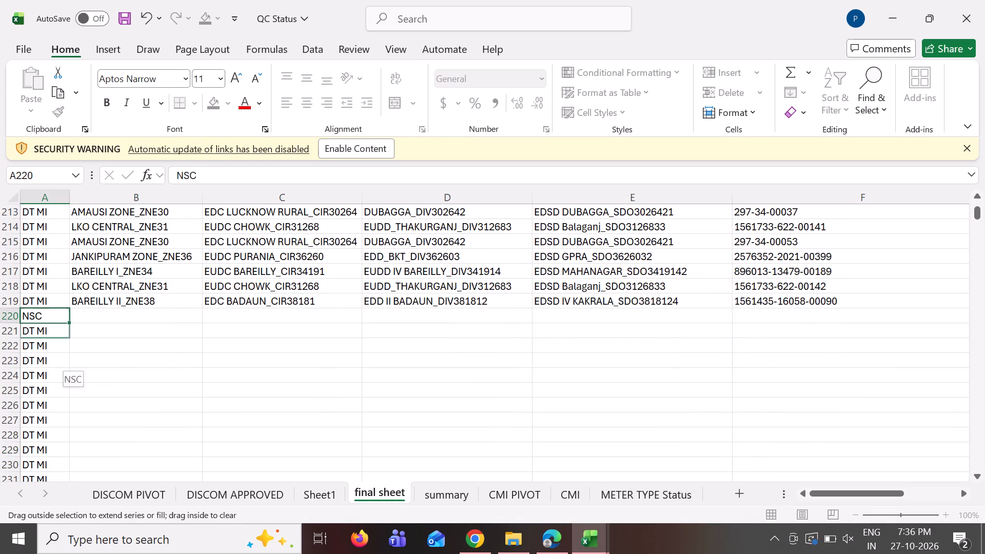
left_click_drag(44, 388, 72, 525)
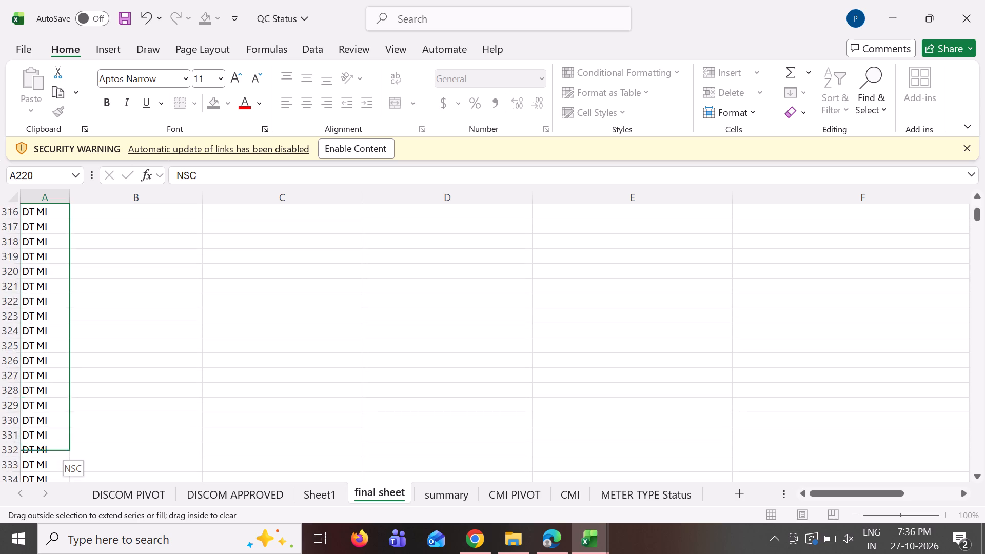
left_click_drag(72, 525, 72, 518)
Copy the NSC MI report's filtered rows from Zone through the NSC MI date column into the final sheet at B220.
left_click(138, 427)
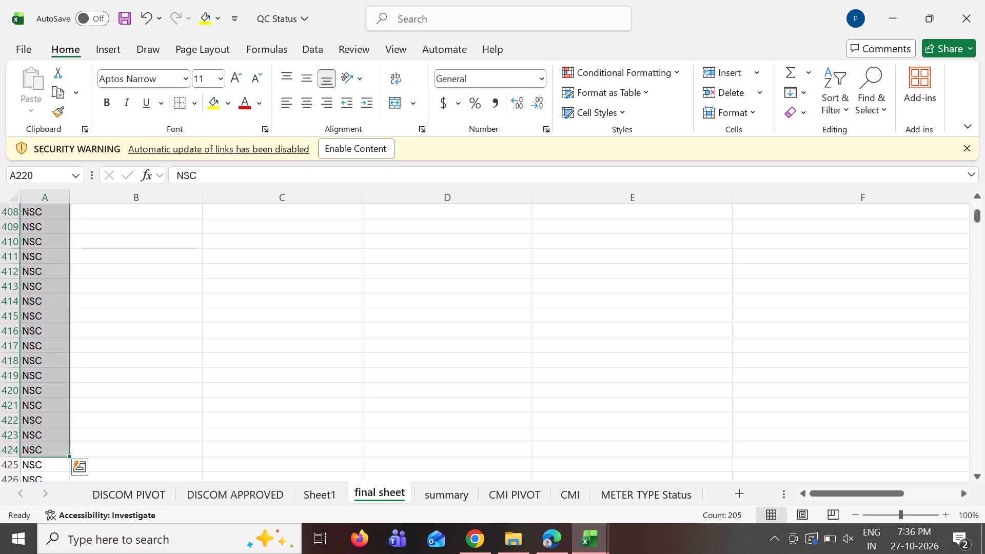
key("ctrl+Up")
key("Down")
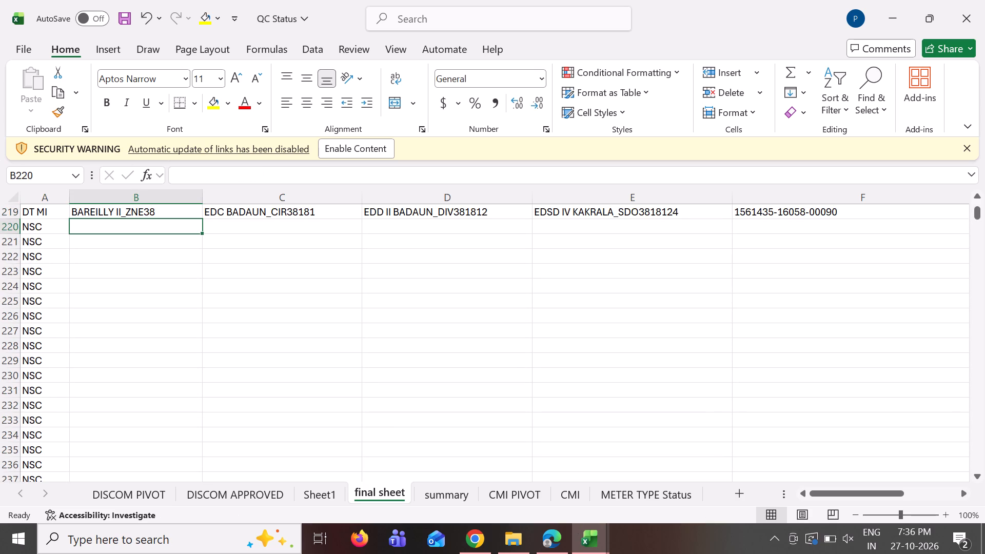
left_click(600, 539)
left_click_drag(576, 450, 571, 450)
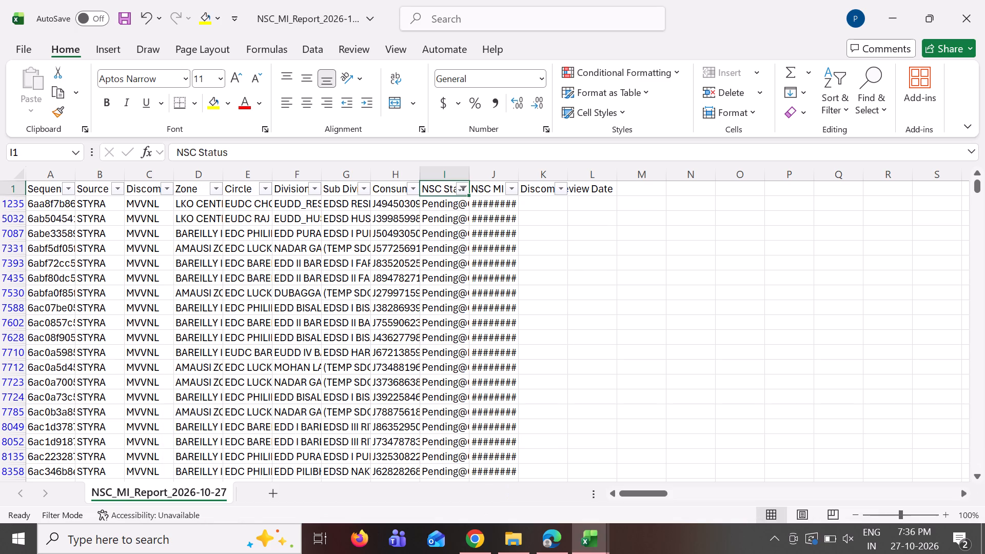
left_click(208, 201)
key("ctrl+shift+Right")
key("ctrl+shift+Down")
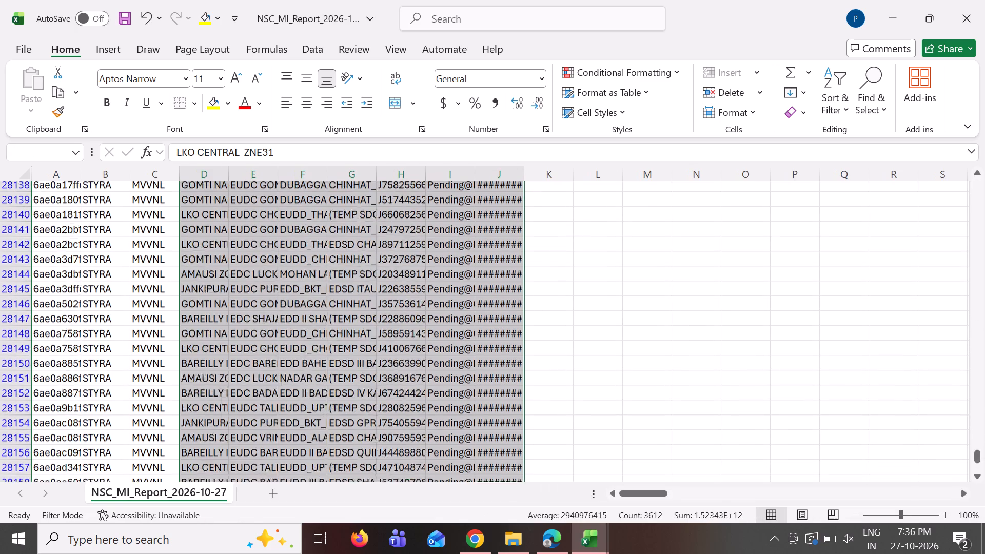
key("ctrl+c")
scroll(472, 334, "down", 3)
left_click(589, 527)
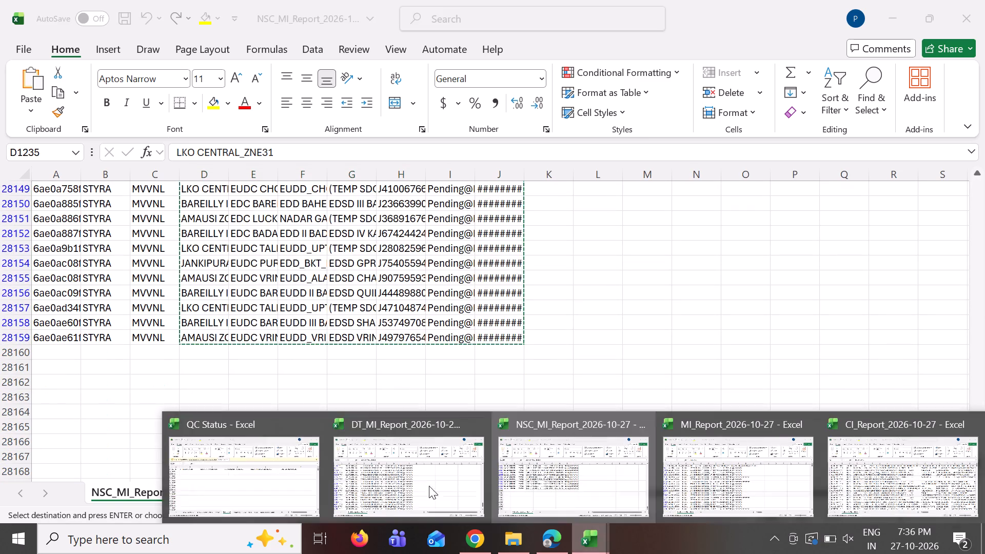
left_click(291, 462)
key("ctrl+v")
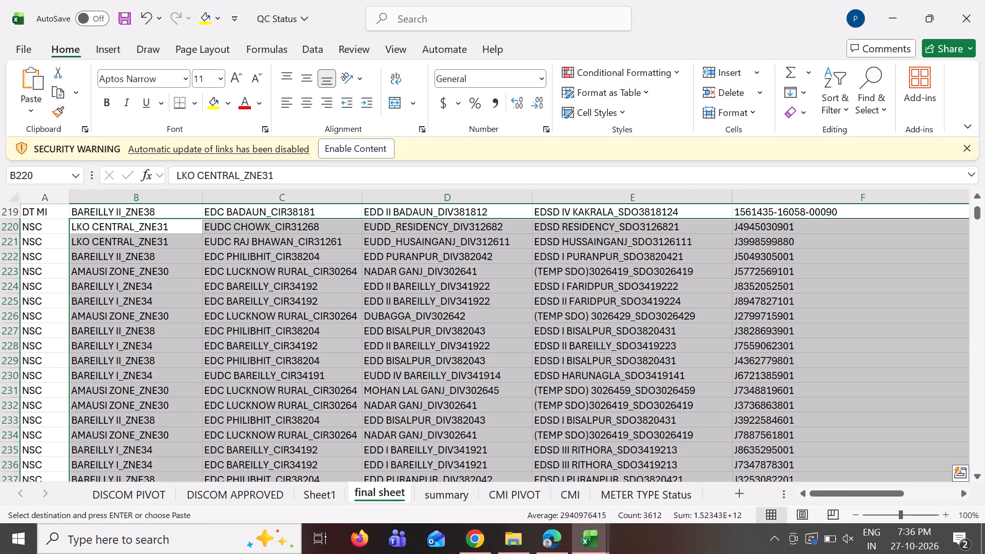
Enter MI in the MVVNL column at A736, just below the NSC rows, and fill it down the column.
key("ctrl+Down")
key("Left")
key("Down")
type("MI")
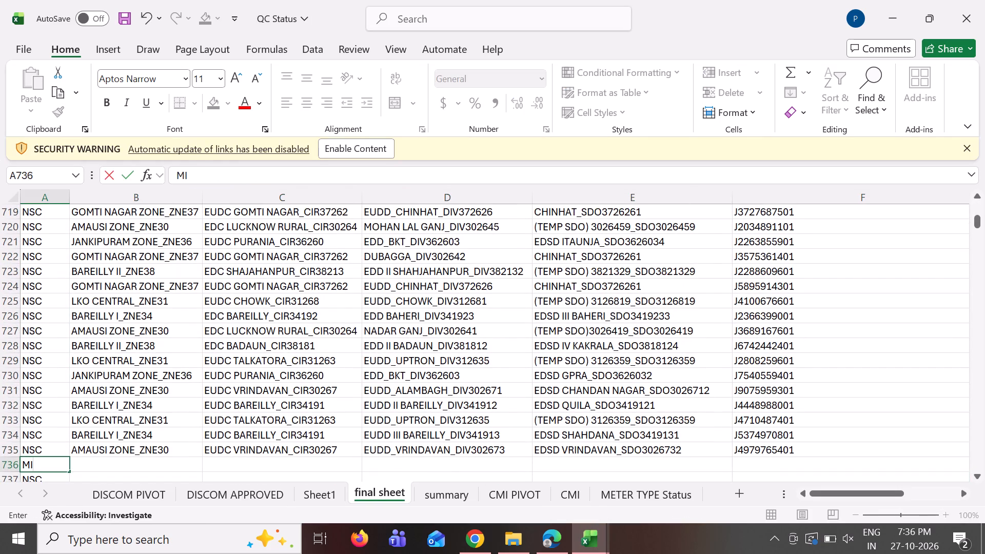
scroll(332, 359, "down", 3)
left_click(67, 335)
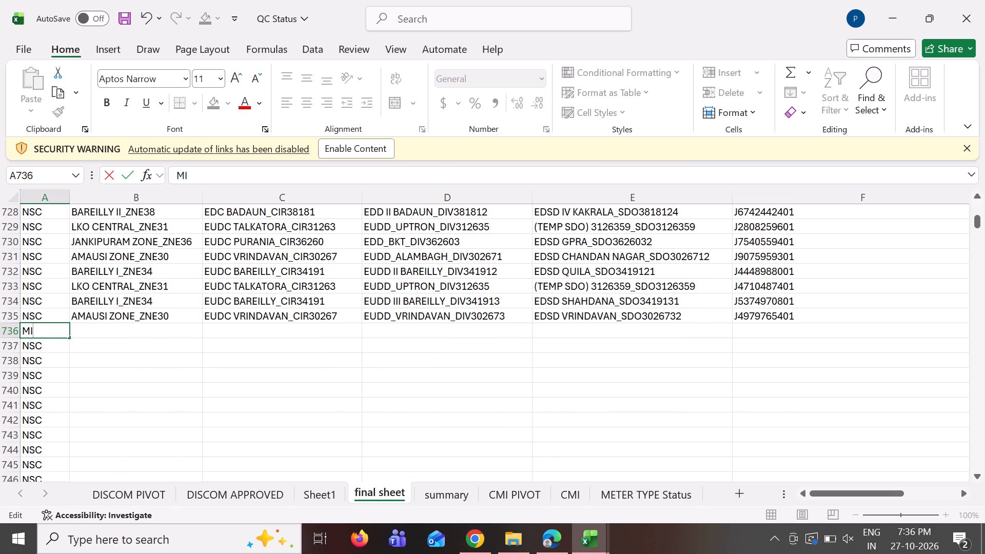
double_click(69, 335)
Copy the MI report's filtered rows from Zone through MI Done Date into the final sheet at B736.
left_click(107, 336)
left_click(585, 541)
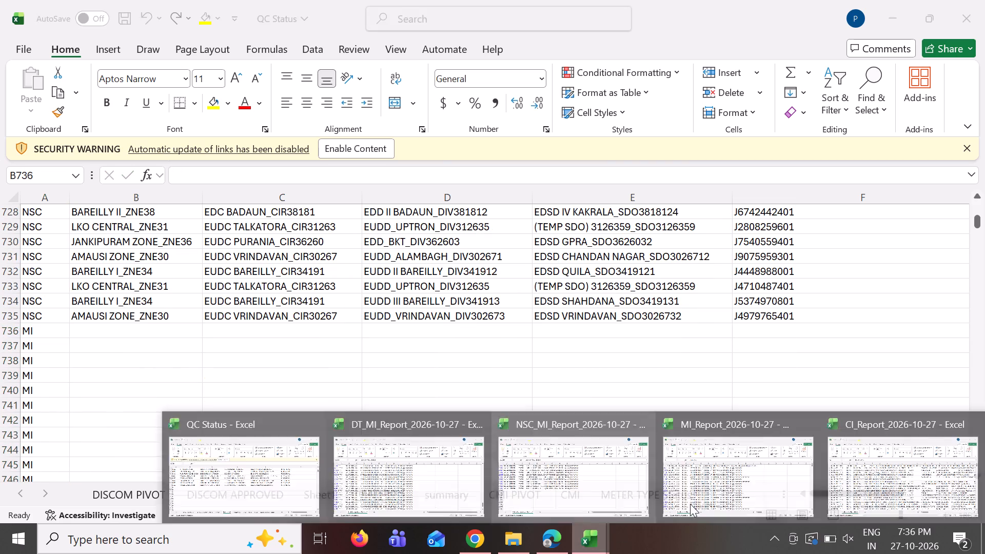
left_click_drag(720, 488, 715, 488)
left_click(208, 196)
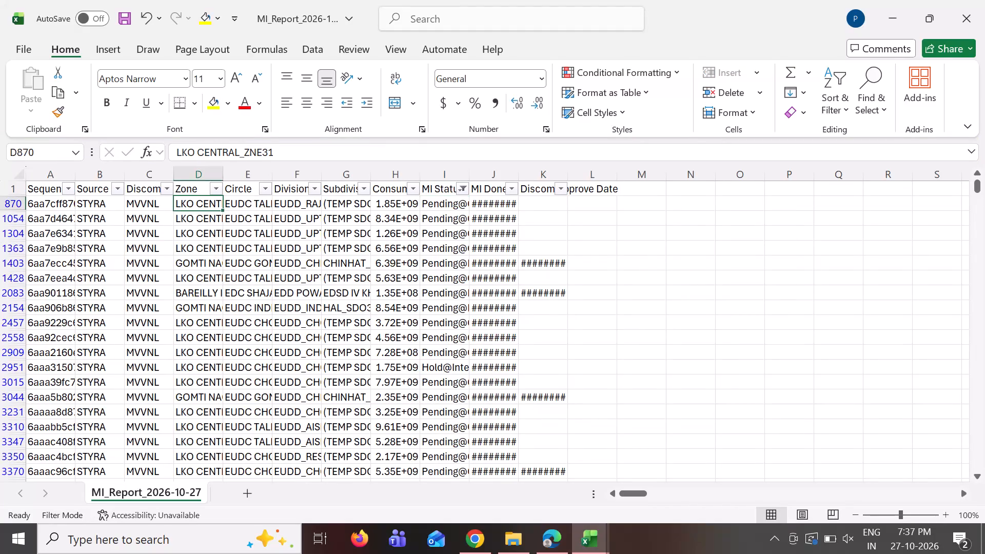
key("ctrl+shift+Right")
key("ctrl+shift+Down")
key("ctrl+c")
scroll(280, 268, "down", 1)
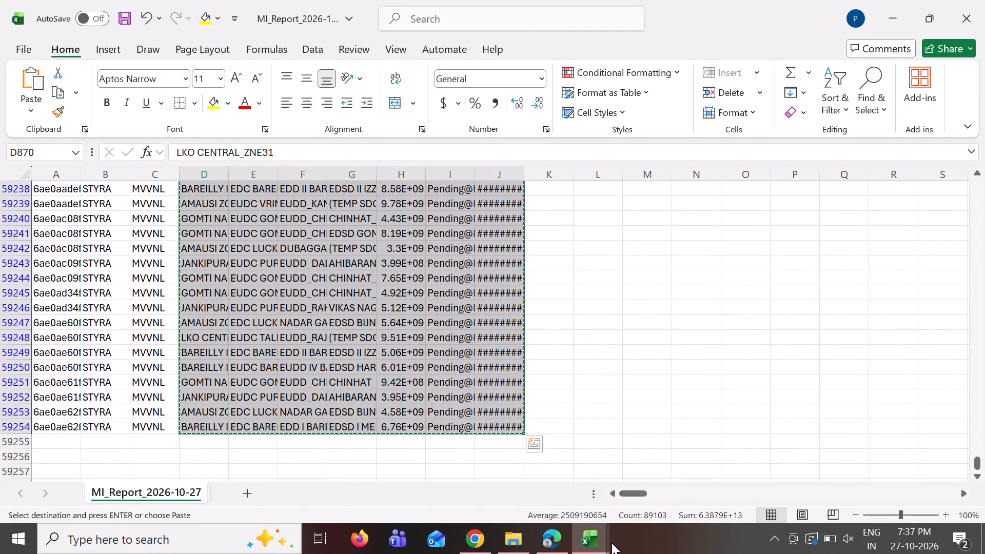
left_click(590, 546)
left_click(290, 491)
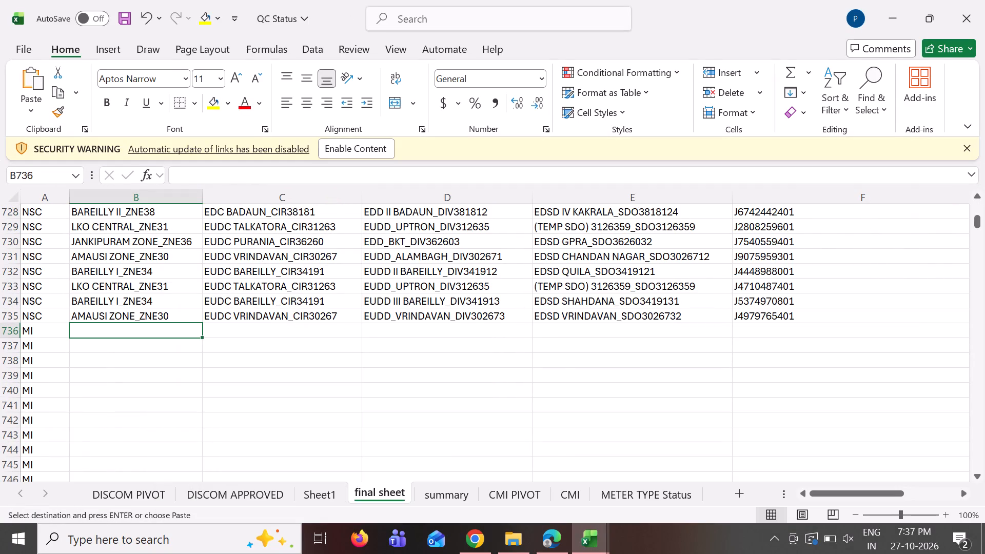
key("ctrl+v")
Clear the leftover rows below the pasted MI data in the final sheet, from row 13465 down across all columns.
key("ctrl+Down")
key("Left")
key("Down")
key("ctrl+shift+Down")
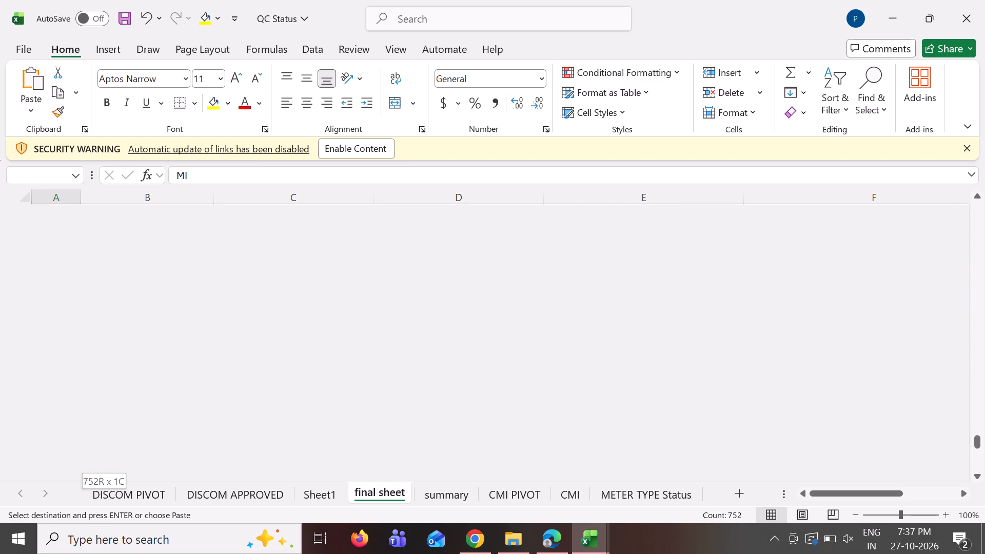
key("ctrl+shift+Right")
key("ctrl+shift+Right")
key("Delete")
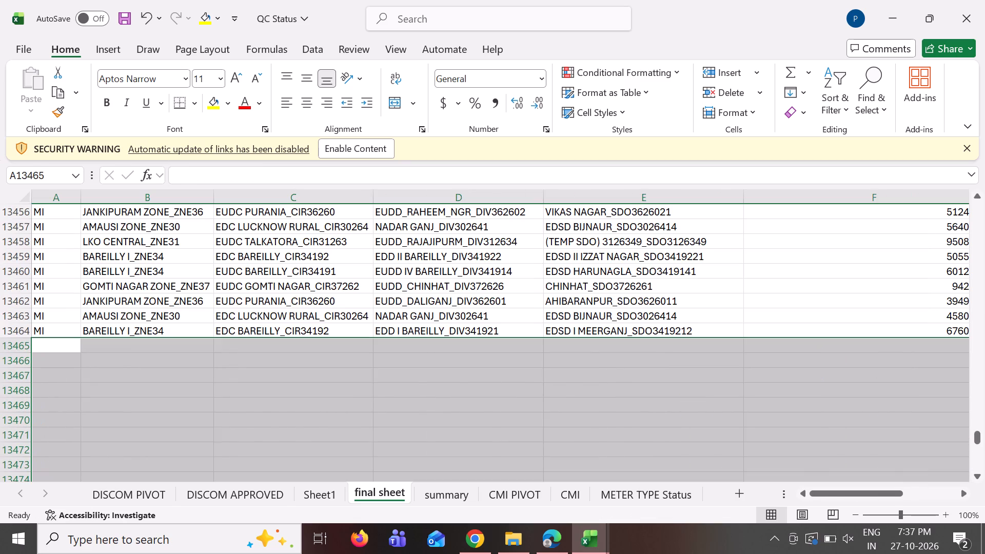
In the final sheet's MI column, replace all matches of a space followed by * with nothing to strip the times.
key("ctrl+Up")
key("ctrl+Up")
key("ctrl+Right")
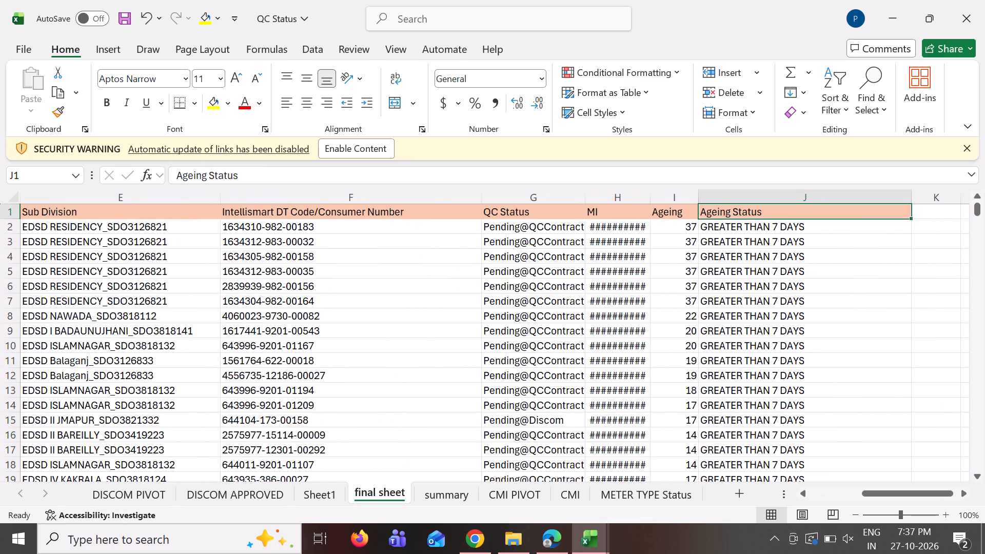
key("Left")
key("Left")
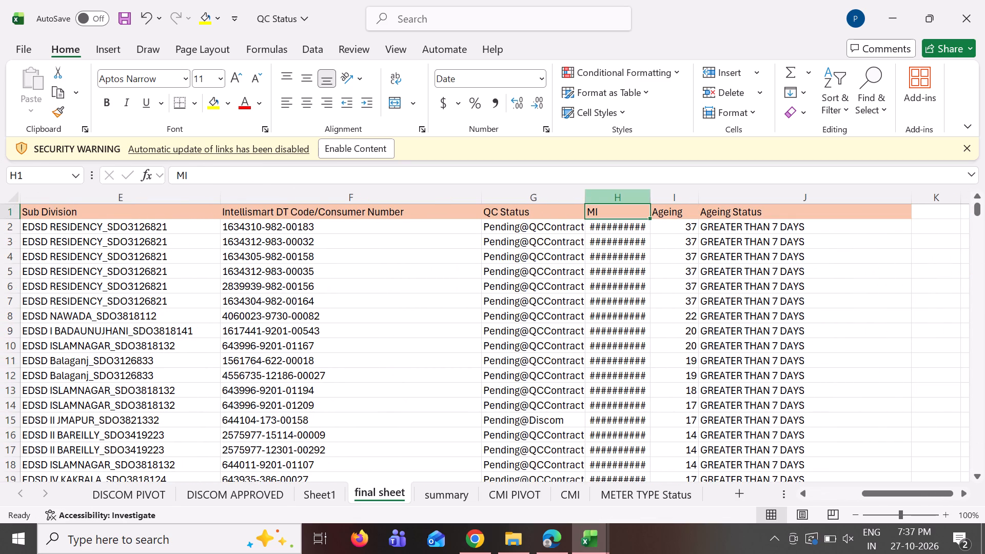
left_click(610, 193)
key("ctrl+h")
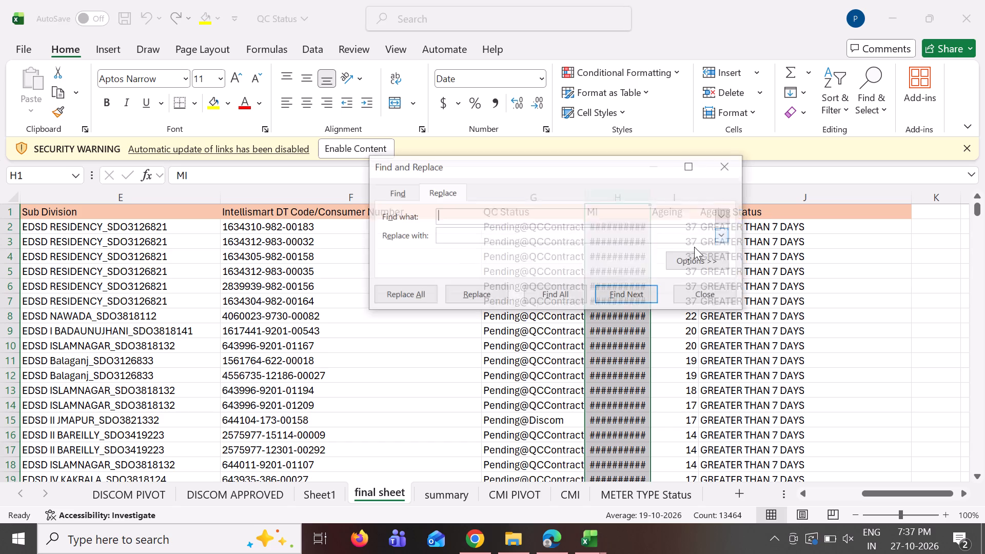
key("space")
type("8")
key("Tab")
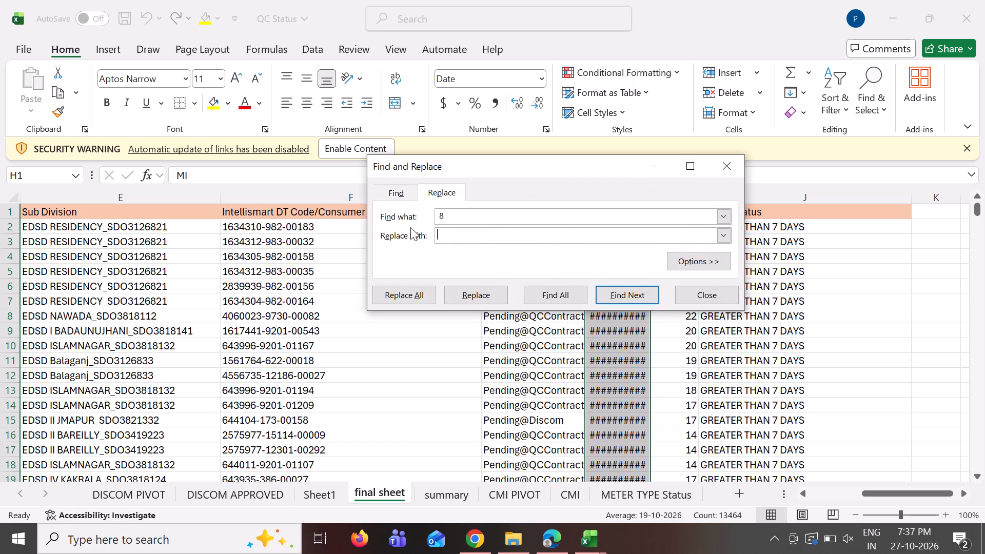
left_click(456, 216)
key("BackSpace")
key("shift+BackSpace")
key("shift+asterisk")
left_click(472, 233)
left_click(421, 286)
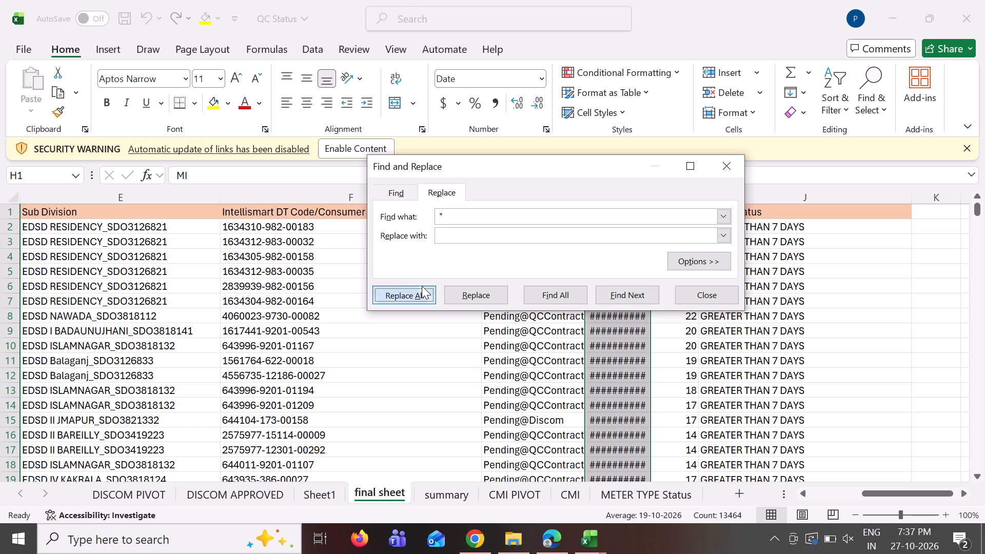
left_click(639, 273)
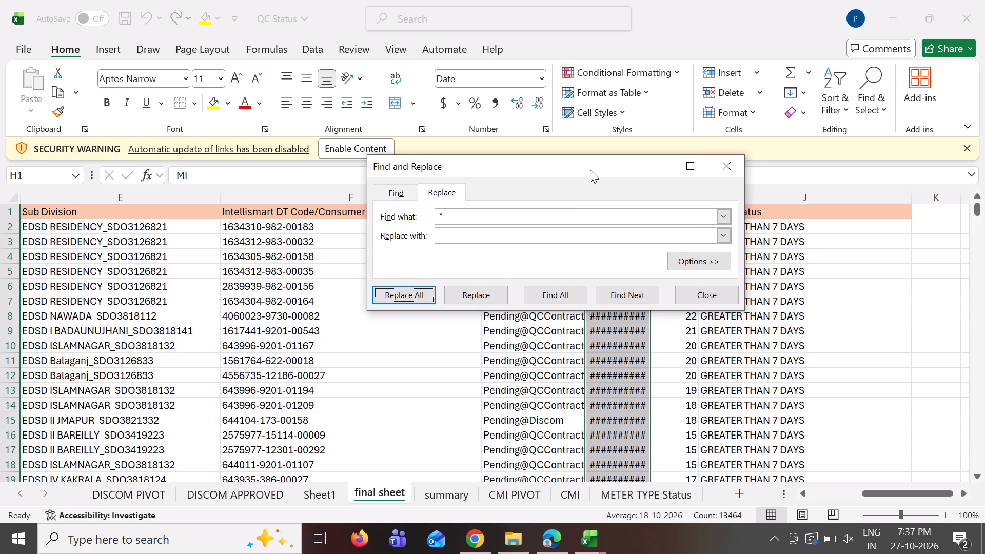
left_click_drag(580, 168, 734, 290)
left_click(545, 227)
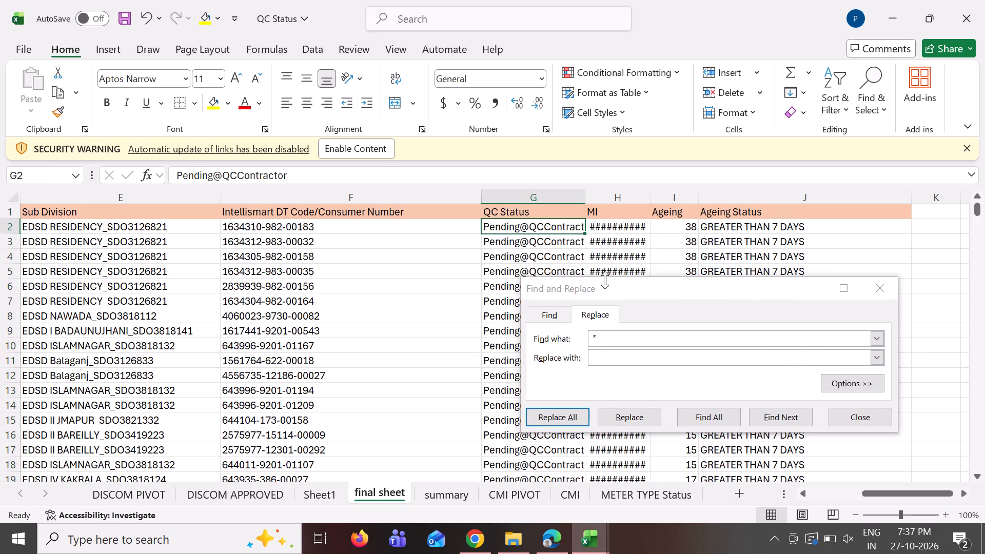
In the final sheet's QC Status column, replace all occurrences of Pending@QCContractor with Pending@Contractor.
key("ctrl+c")
left_click_drag(615, 333, 546, 326)
key("ctrl+v")
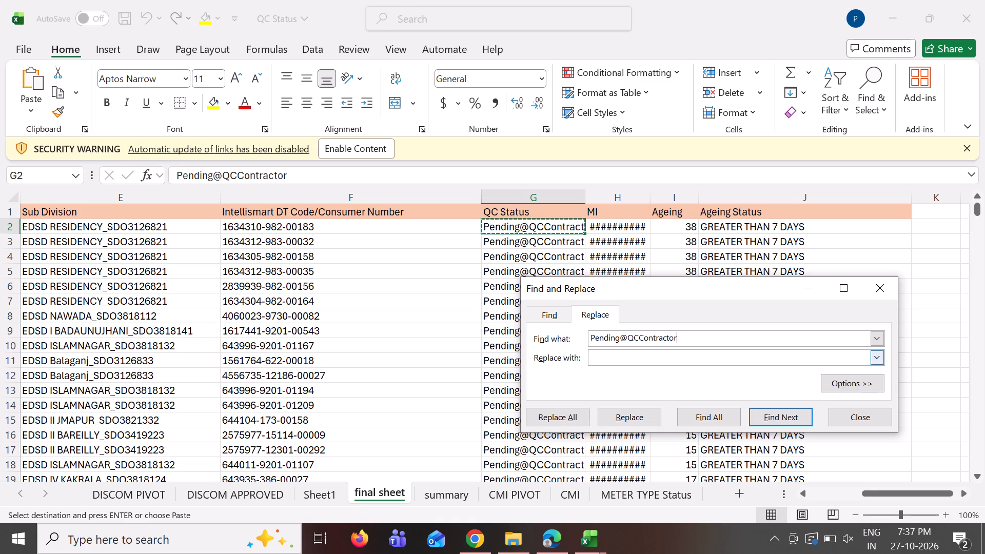
left_click(613, 366)
left_click(617, 357, "ctrl")
key("ctrl+v")
left_click(638, 357)
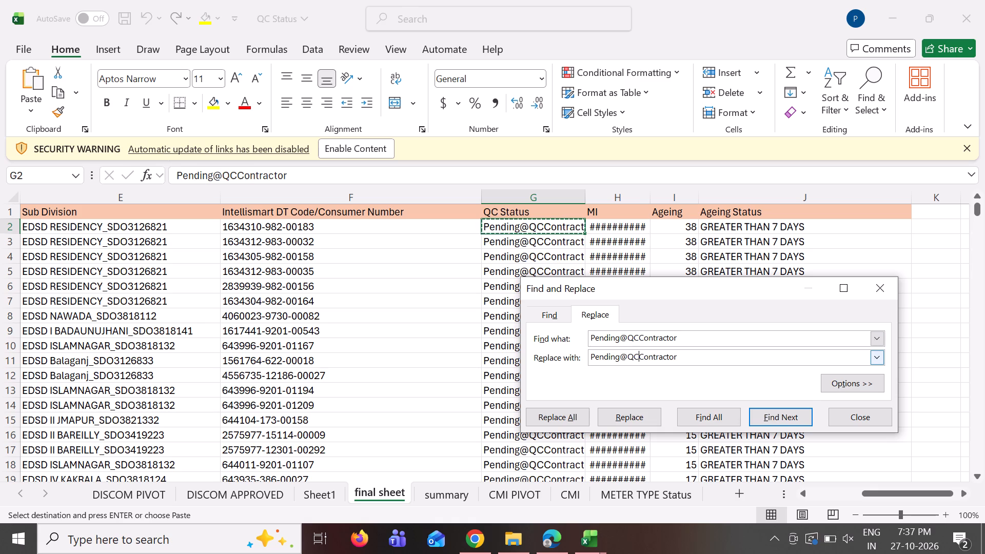
key("BackSpace")
key("BackSpace")
left_click(568, 411)
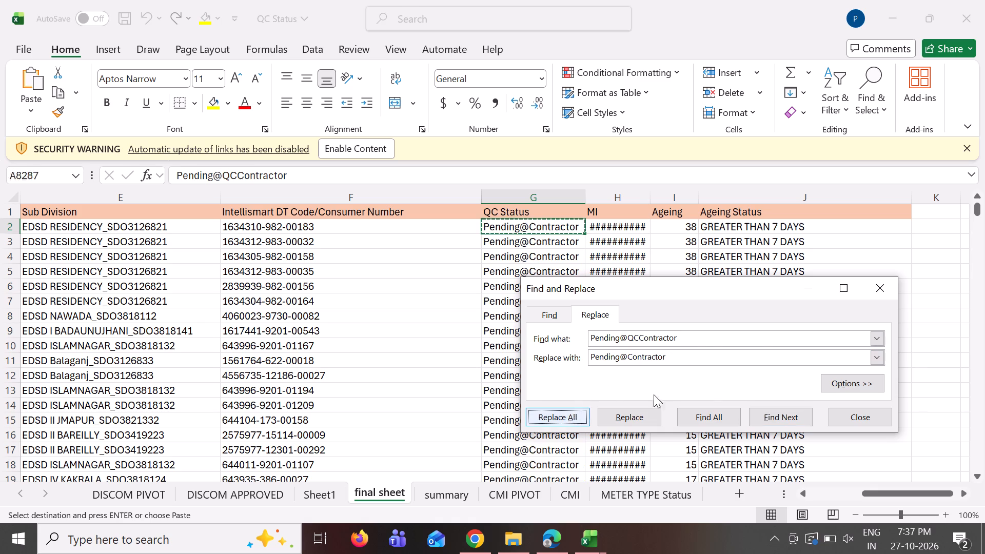
left_click(818, 403)
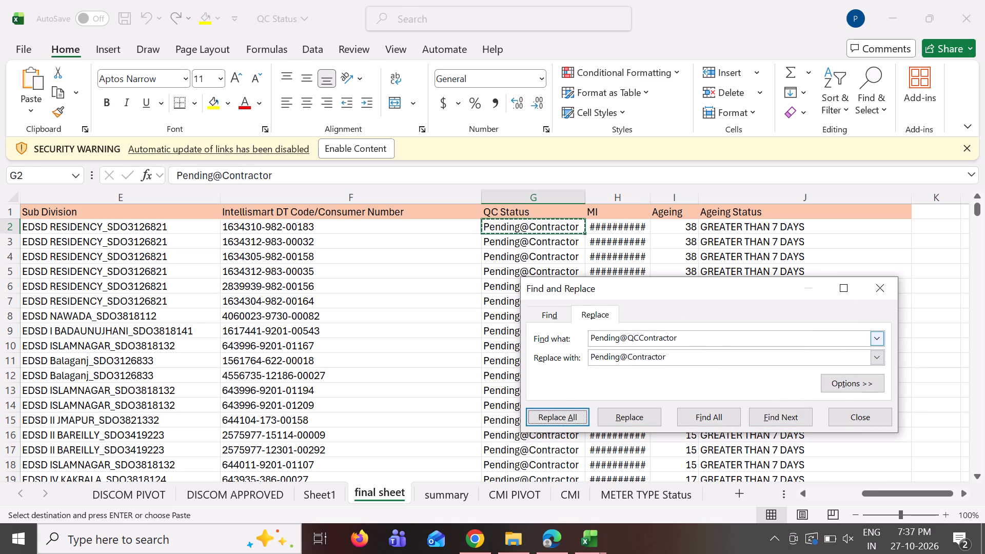
Replace all occurrences of Hold@QCDiscom in the final sheet with Pending@Discom.
left_click_drag(686, 340, 628, 339)
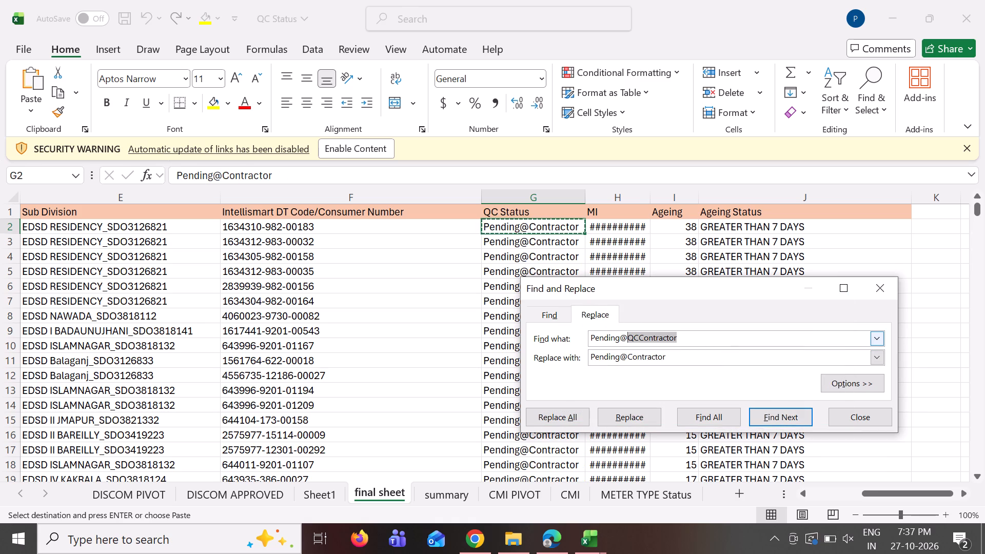
left_click_drag(620, 336, 542, 337)
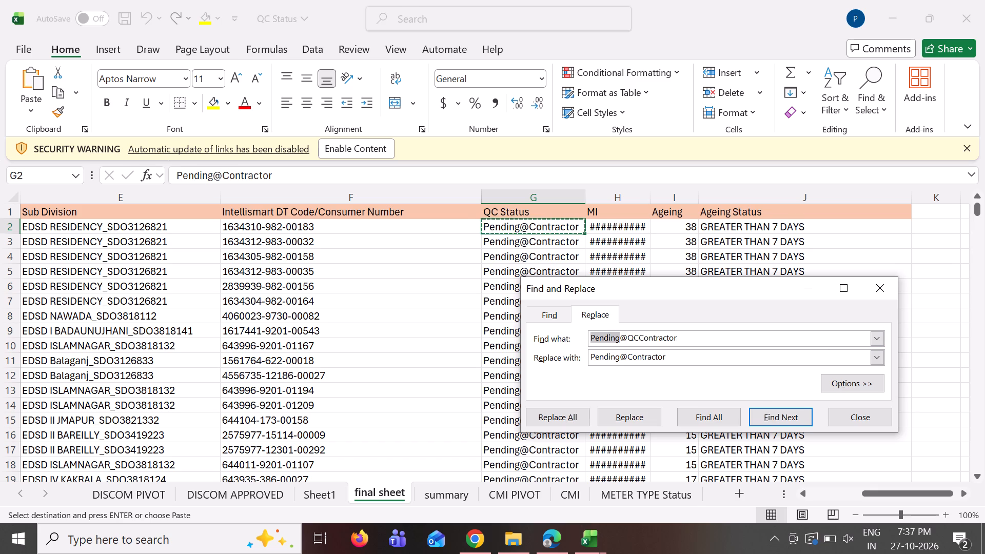
type("Hold")
key("Right")
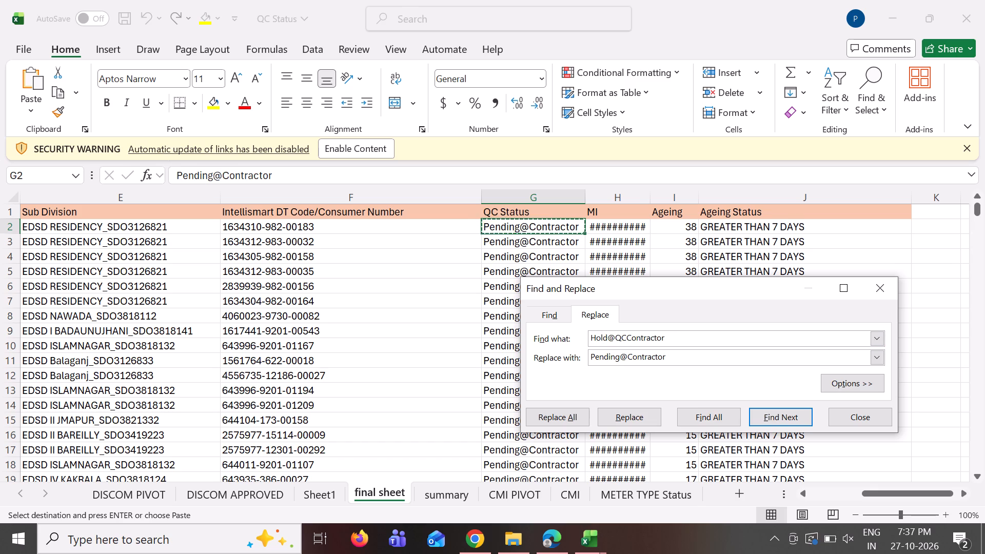
key("Right")
key("Right")
key("ctrl+shift+Right")
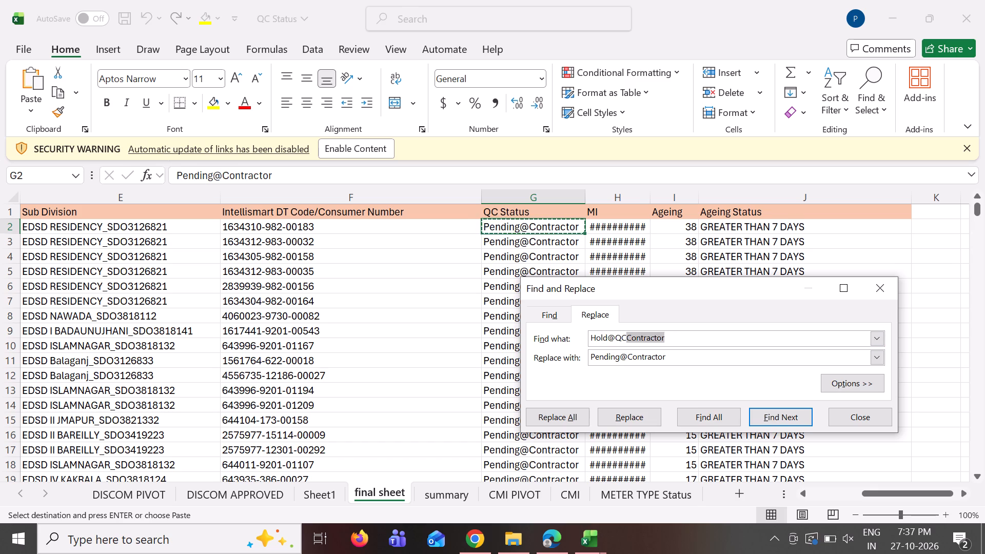
type("dISCOM")
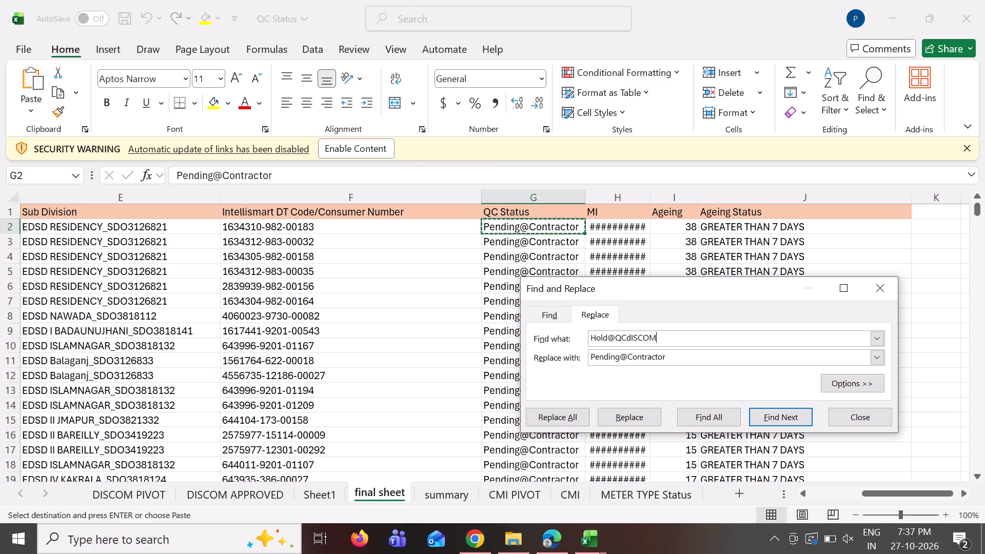
key("BackSpace")
key("BackSpace")
key("BackSpace")
key("BackSpace")
key("BackSpace")
key("BackSpace")
type("Discom")
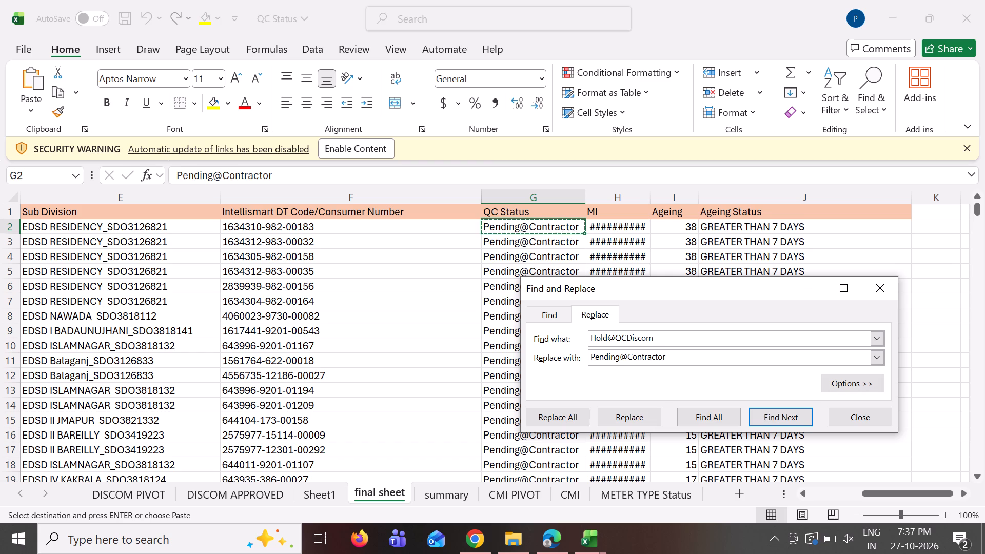
left_click_drag(628, 359, 720, 359)
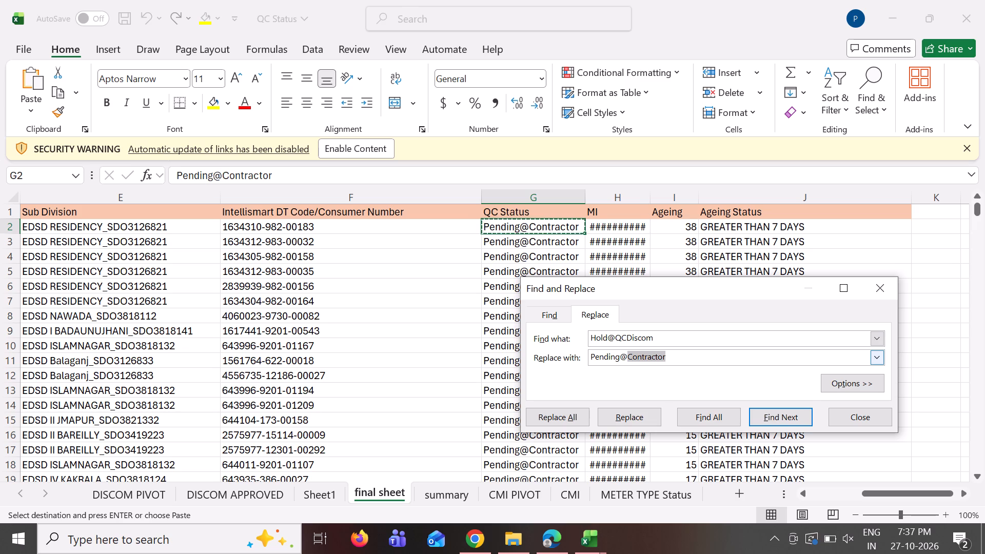
key("shift+d")
type("iscom")
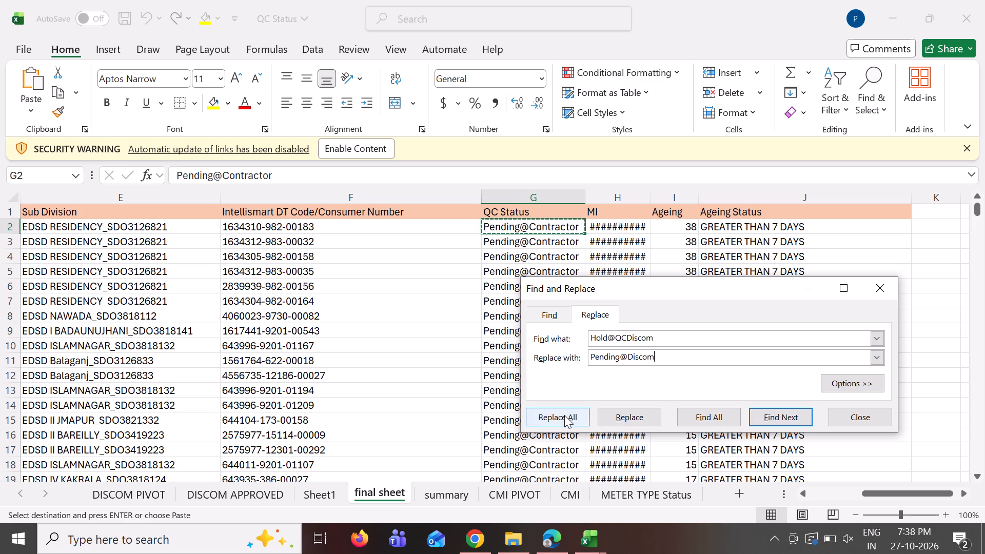
left_click(564, 415)
left_click(795, 402)
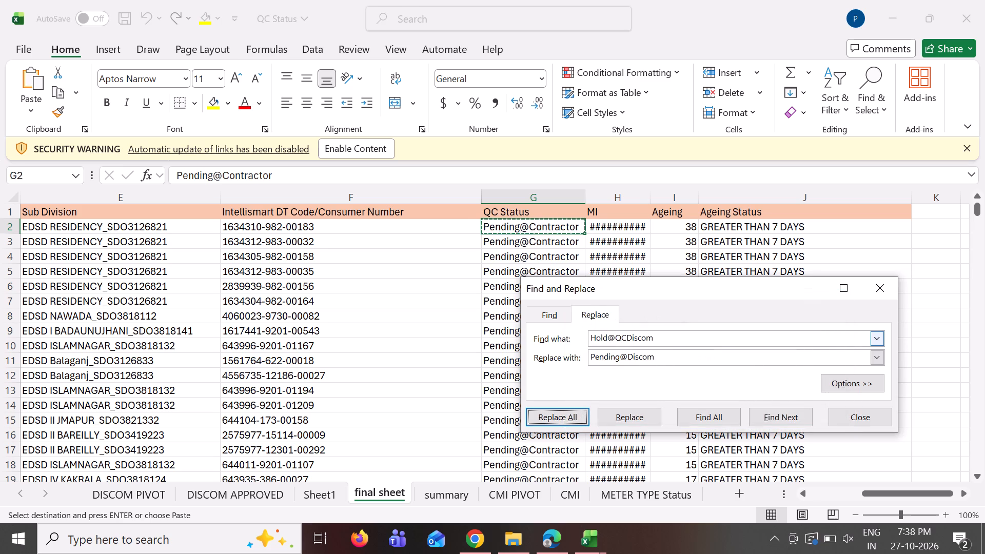
Replace all occurrences of Hold@Intellismart in the final sheet with Pending@Intellismart.
left_click_drag(615, 337, 694, 346)
type("In")
type("tek")
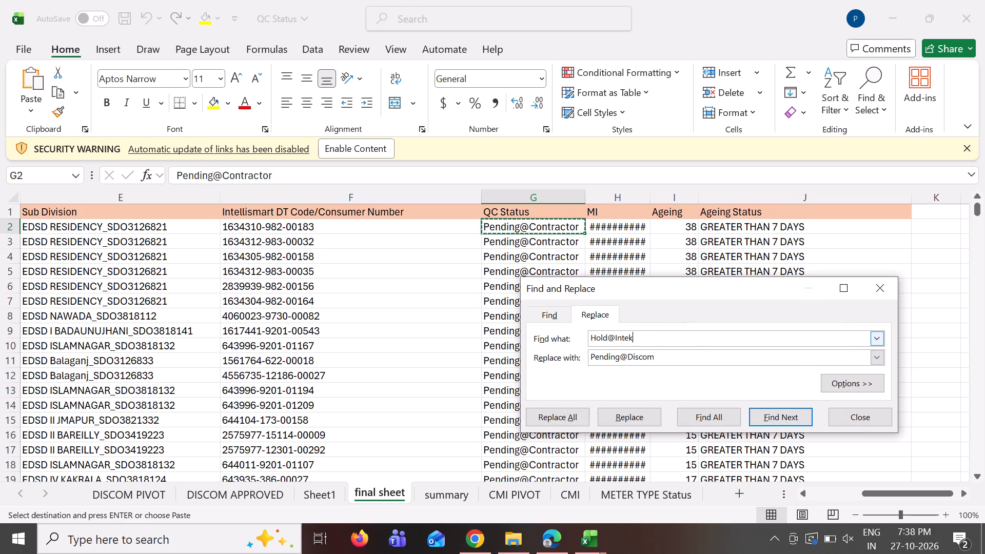
key("BackSpace")
key("BackSpace")
type("ellismart")
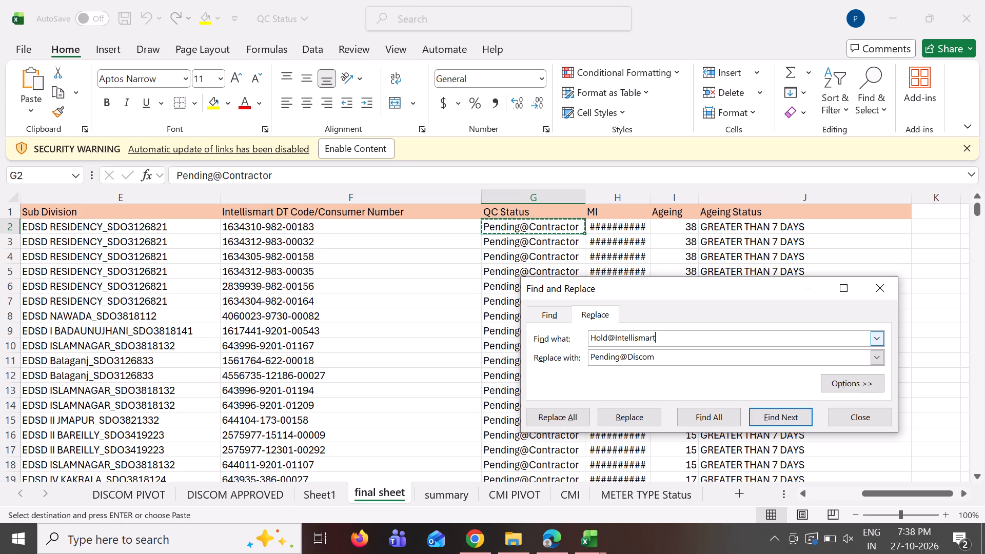
left_click_drag(615, 338, 717, 337)
key("ctrl+c")
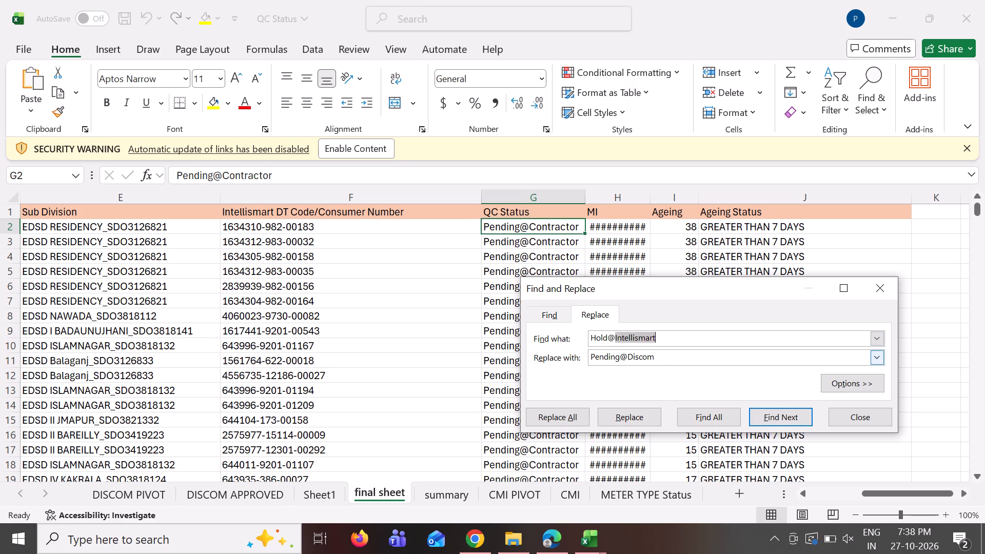
left_click_drag(628, 354, 706, 357)
key("ctrl+v")
left_click(561, 410)
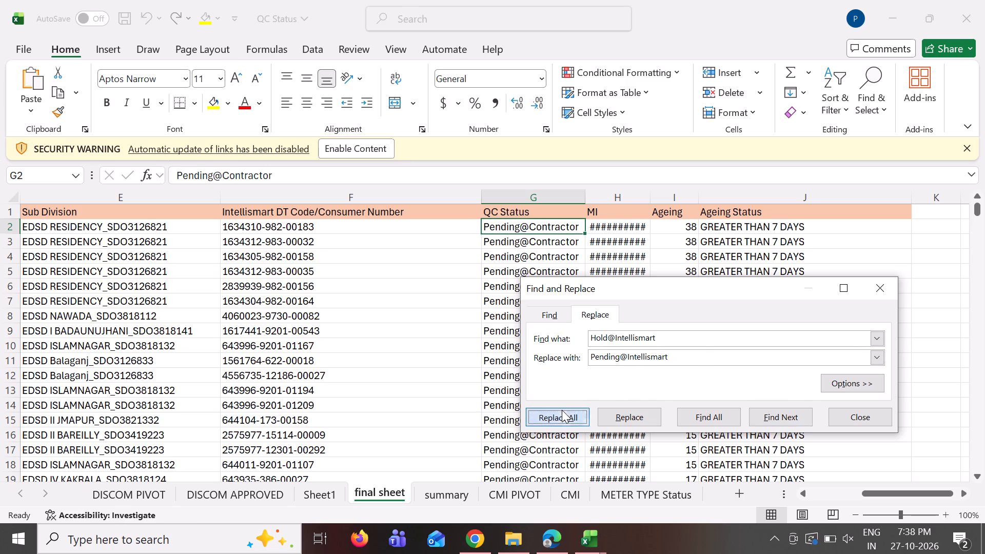
left_click(819, 397)
Turn on filters for the final sheet's header row and check the list of distinct QC Status values.
left_click(559, 207)
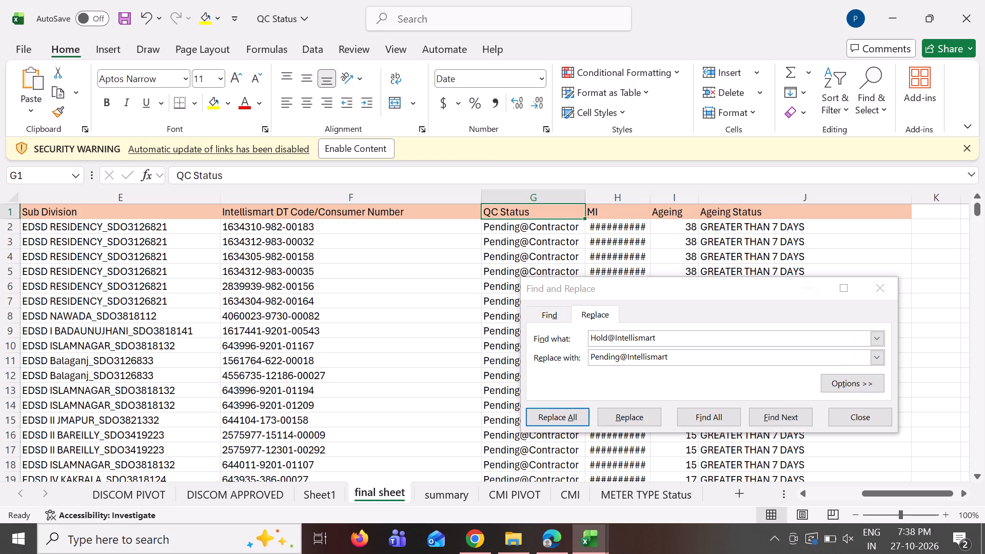
key("ctrl+shift+l")
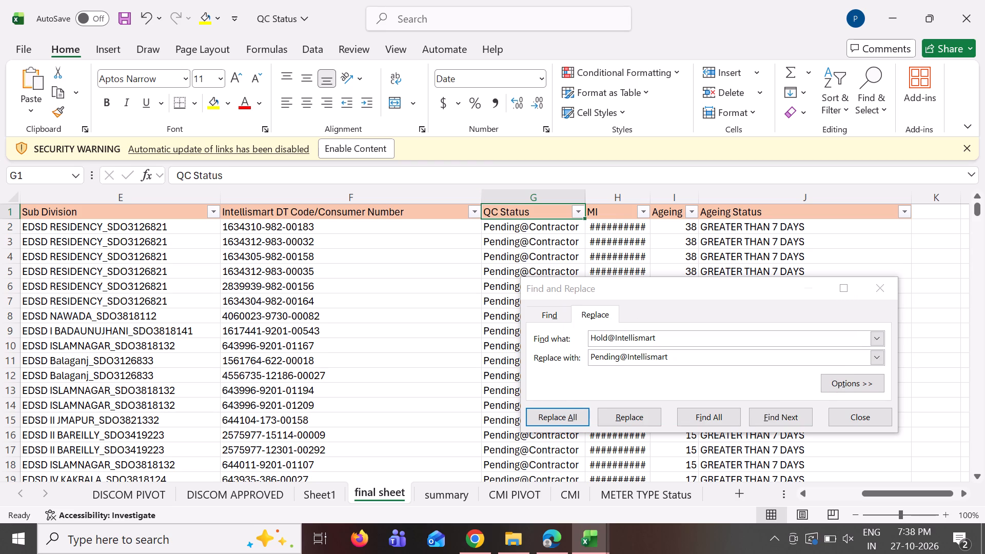
left_click(579, 211)
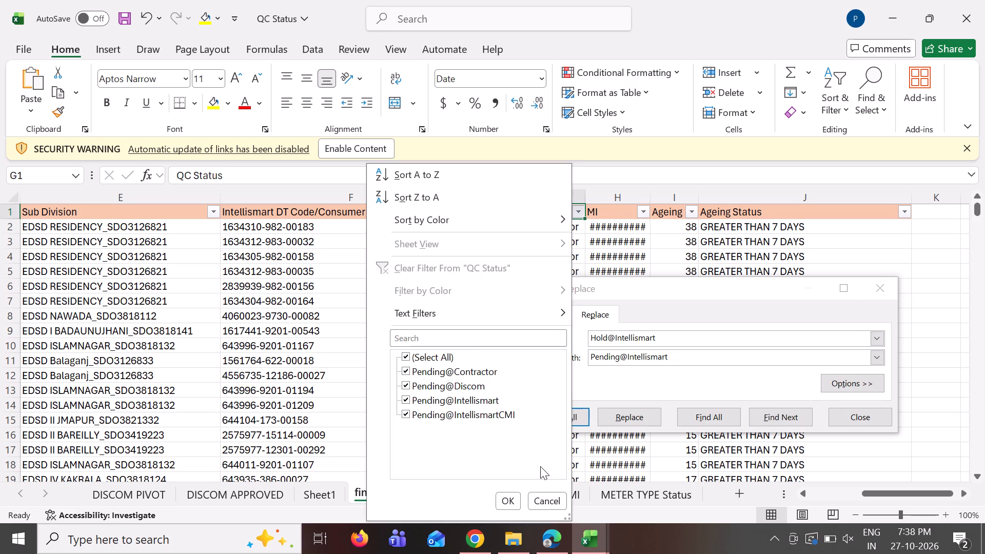
left_click(540, 492)
Refresh the pivot table on Sheet1 and close Find and Replace.
left_click(328, 497)
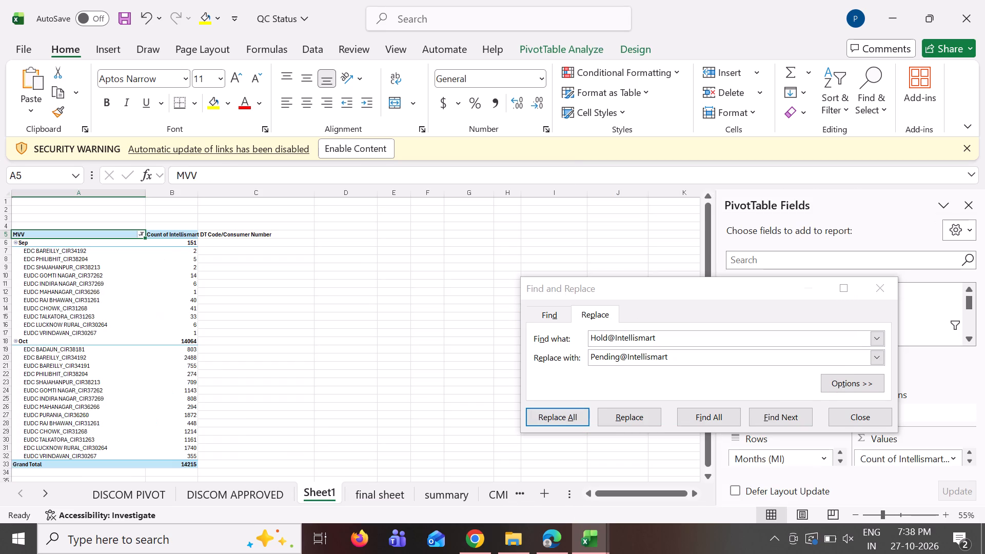
right_click(160, 290)
left_click(232, 295)
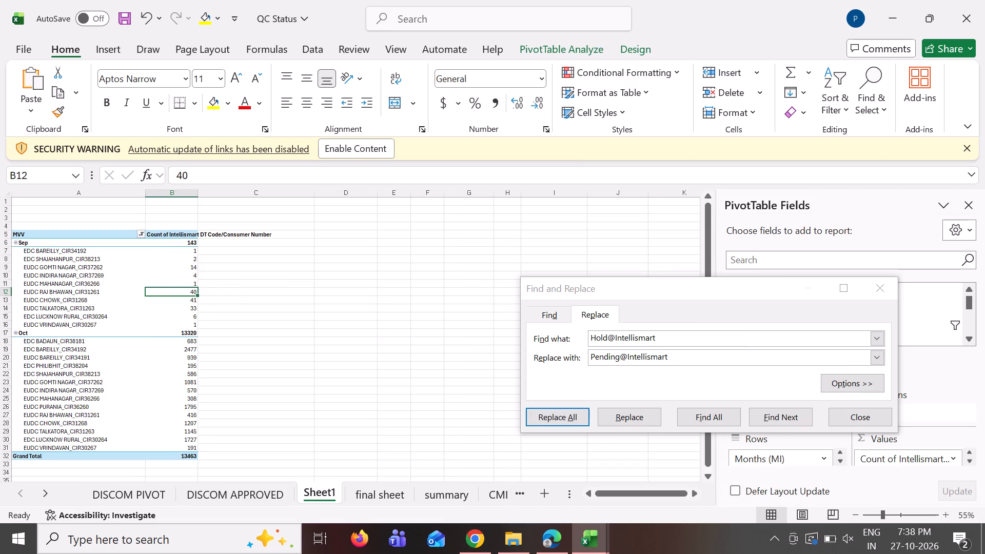
left_click(805, 289)
left_click(890, 286)
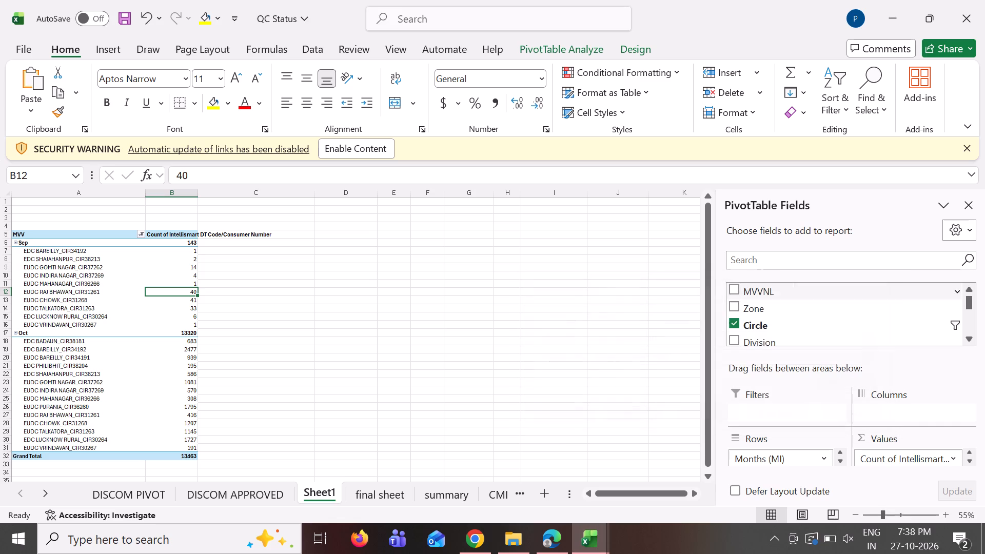
Add the MVVNL field to the Sheet1 pivot's columns and move the MI column ahead of DT MI.
left_click_drag(763, 289, 890, 406)
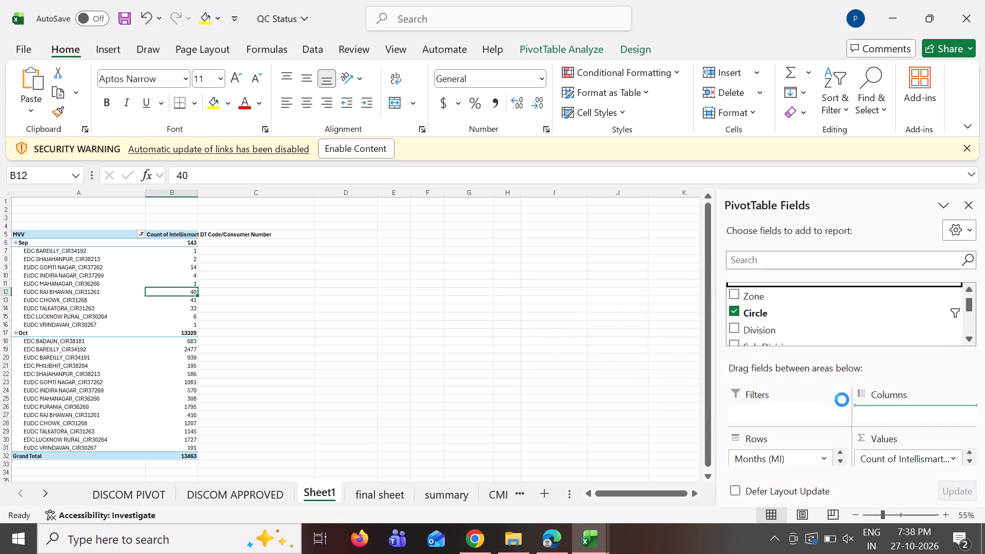
left_click(270, 239)
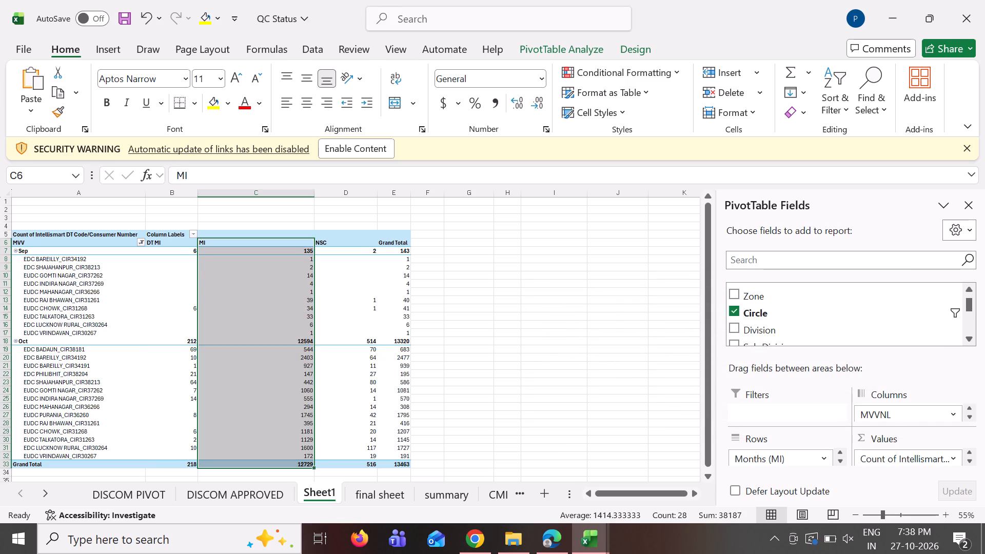
left_click_drag(197, 256, 144, 262)
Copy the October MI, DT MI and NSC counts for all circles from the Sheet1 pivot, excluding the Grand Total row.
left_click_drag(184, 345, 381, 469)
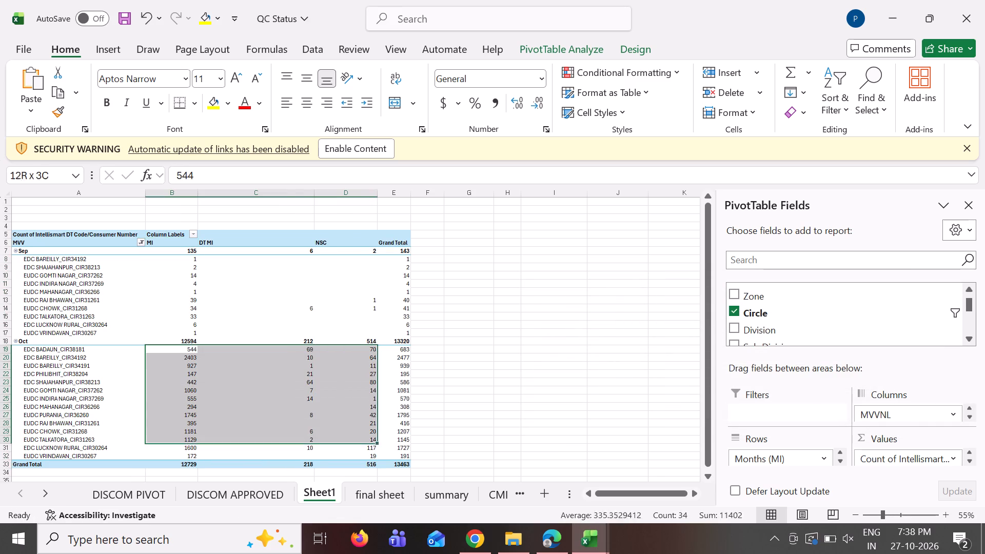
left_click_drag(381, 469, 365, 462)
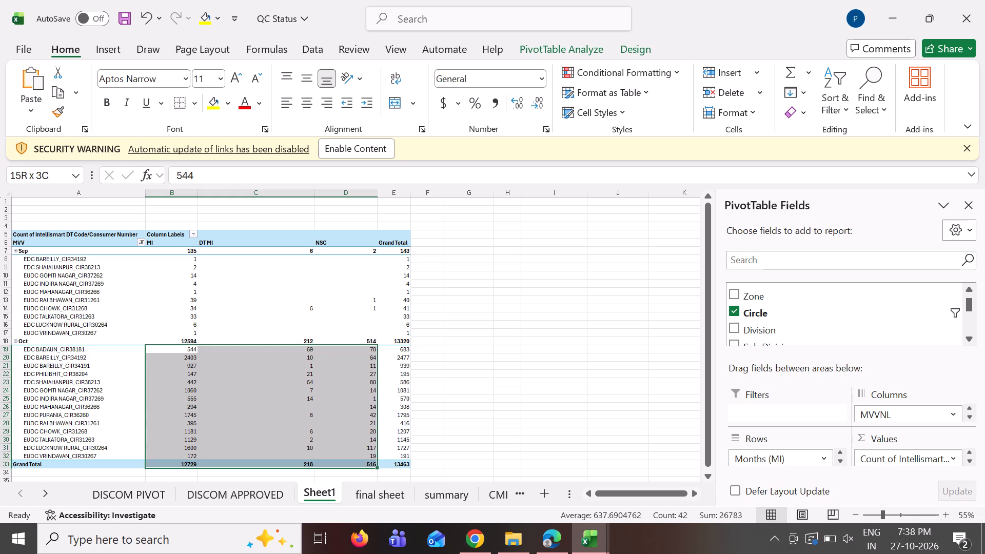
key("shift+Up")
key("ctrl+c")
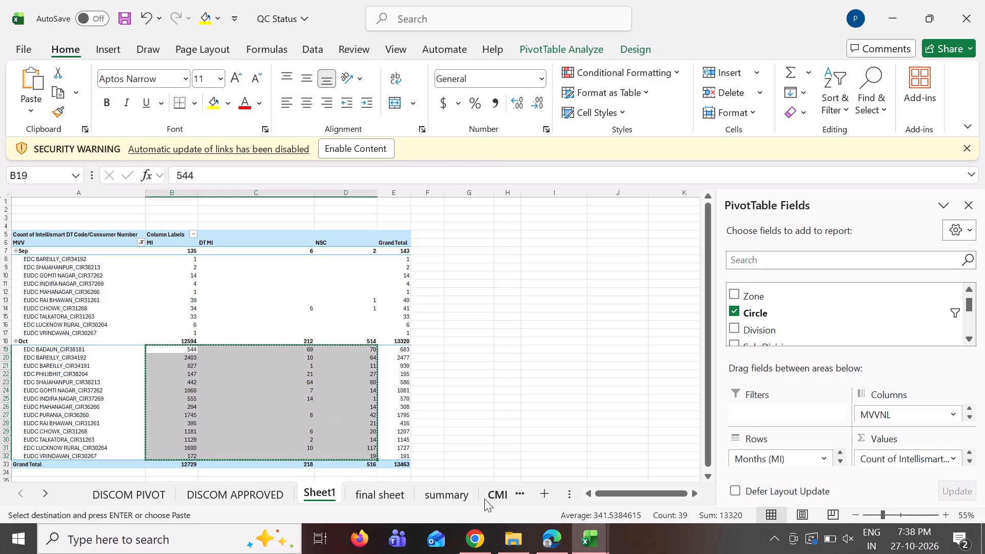
On the summary sheet, copy the latest QC Pendency October'2026 status block, from FRD1 through FSK17, and paste it at FSL1.
left_click(454, 493)
scroll(257, 234, "up", 3)
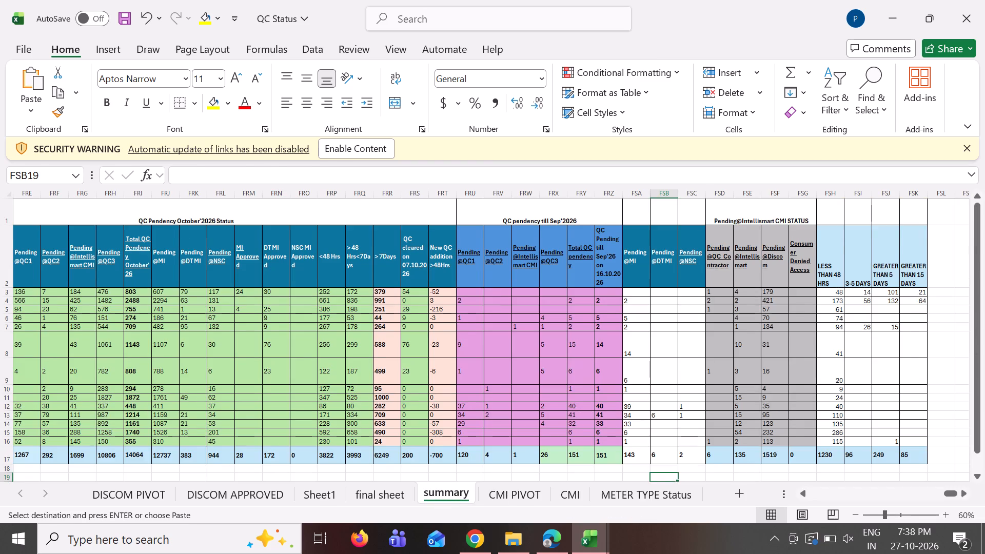
left_click_drag(254, 216, 850, 453)
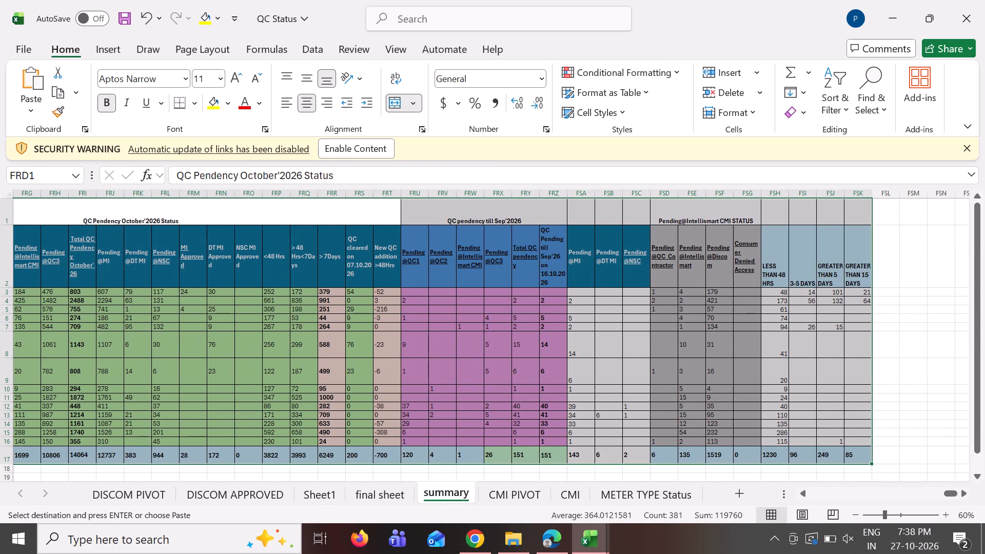
key("ctrl+c")
left_click(879, 218)
key("ctrl+v")
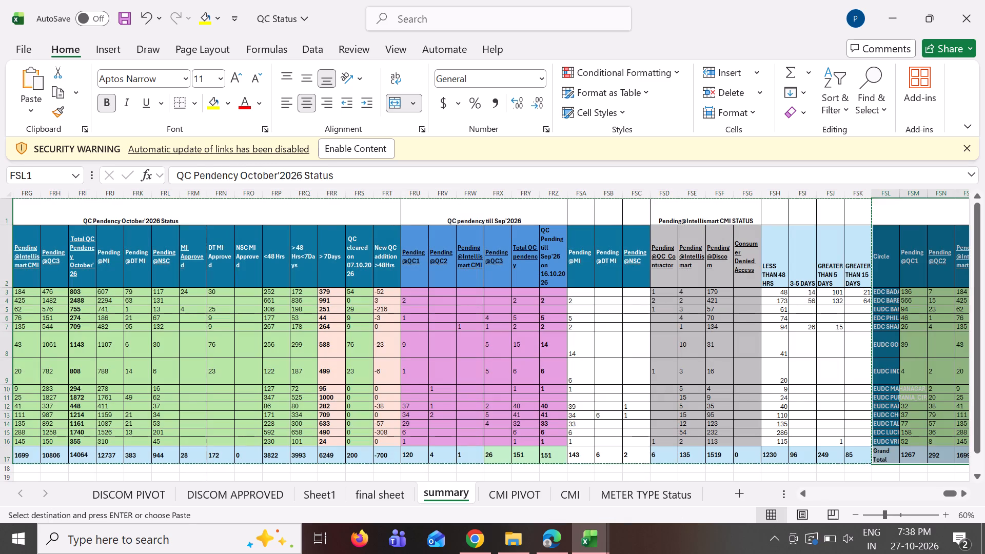
scroll(790, 328, "left", 10)
scroll(387, 252, "right", 2)
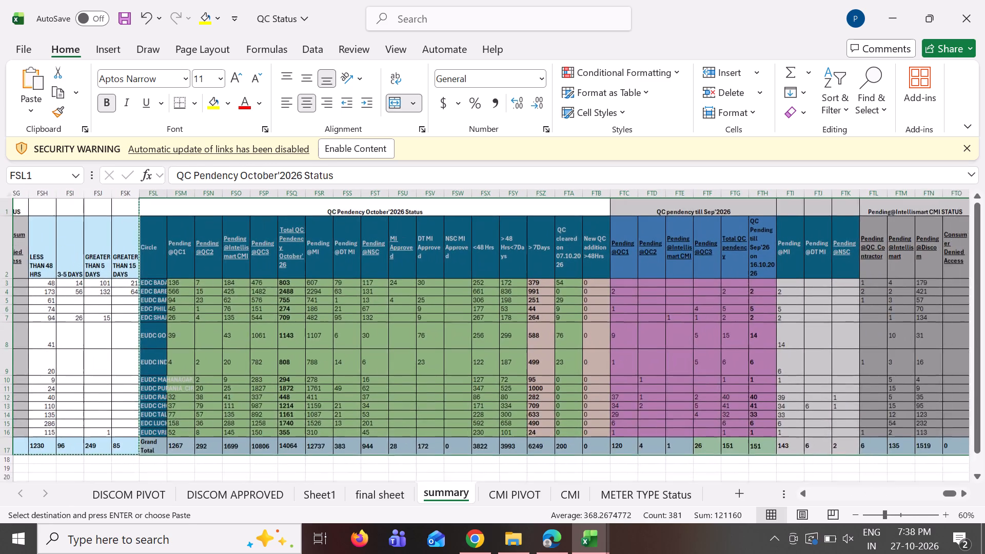
scroll(316, 246, "up", 1)
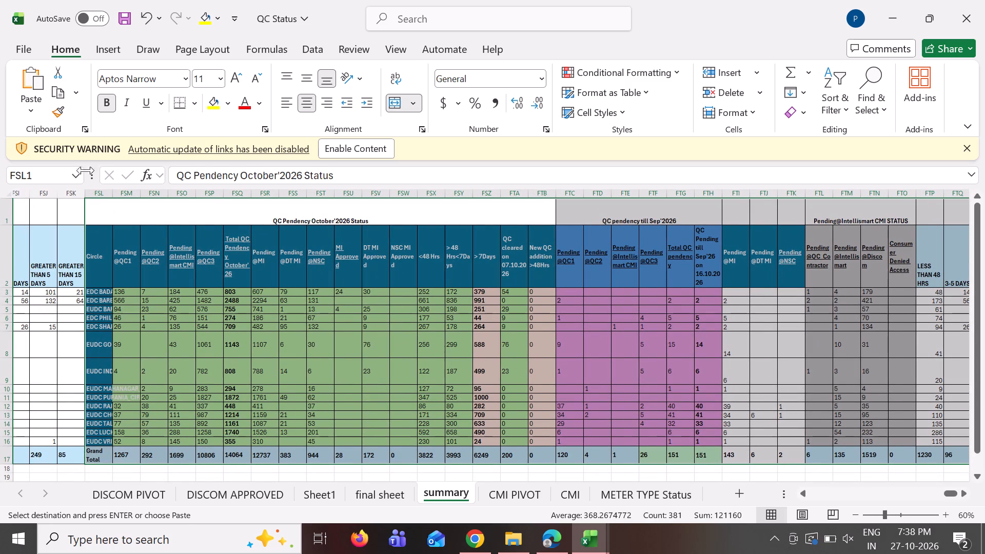
Auto-fit the width of the Circle column FSL in the new summary block.
double_click(111, 194)
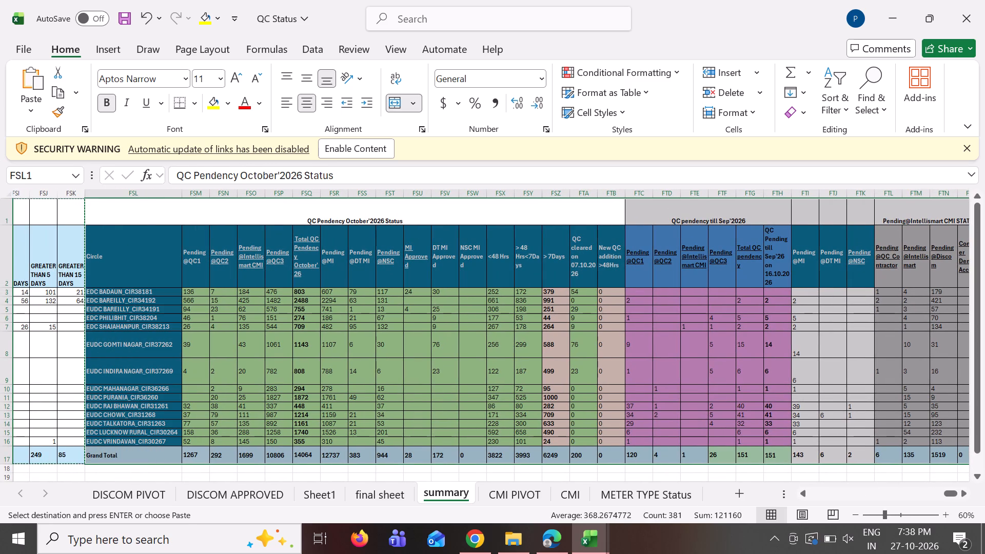
Copy the October MI, DT MI and NSC counts from the Sheet1 pivot and paste them as values at FSR3 on the summary sheet.
left_click(329, 487)
key("ctrl+c")
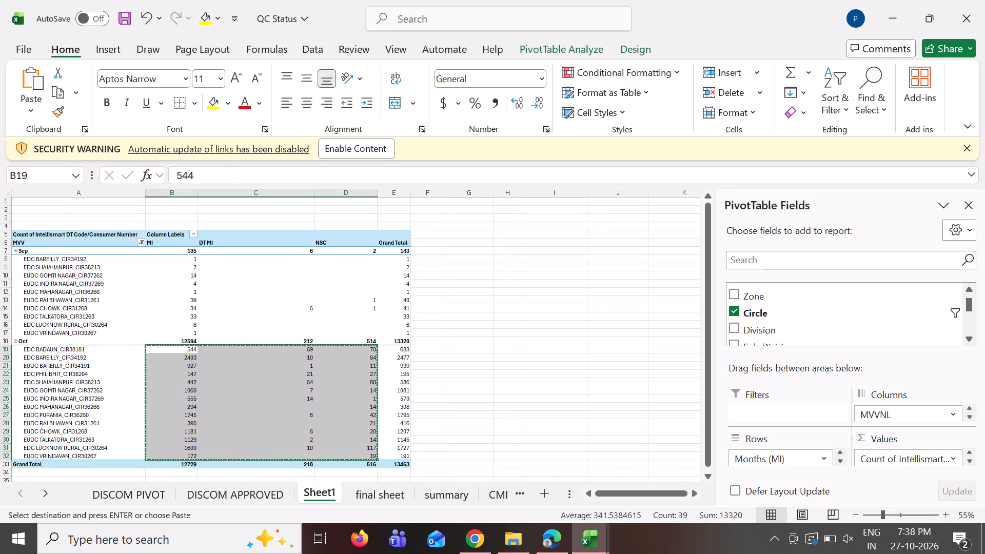
left_click(463, 499)
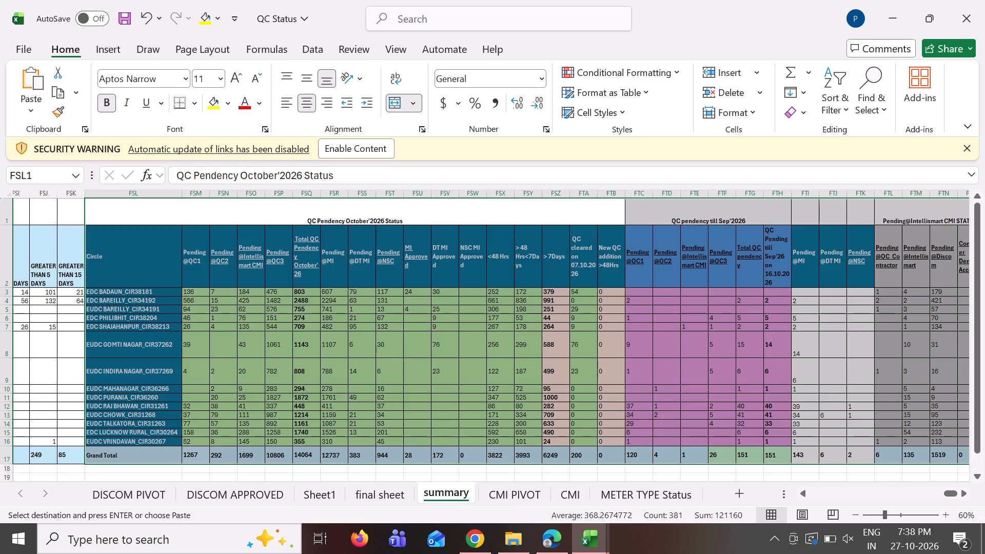
left_click(337, 292)
key("ctrl+shift+v")
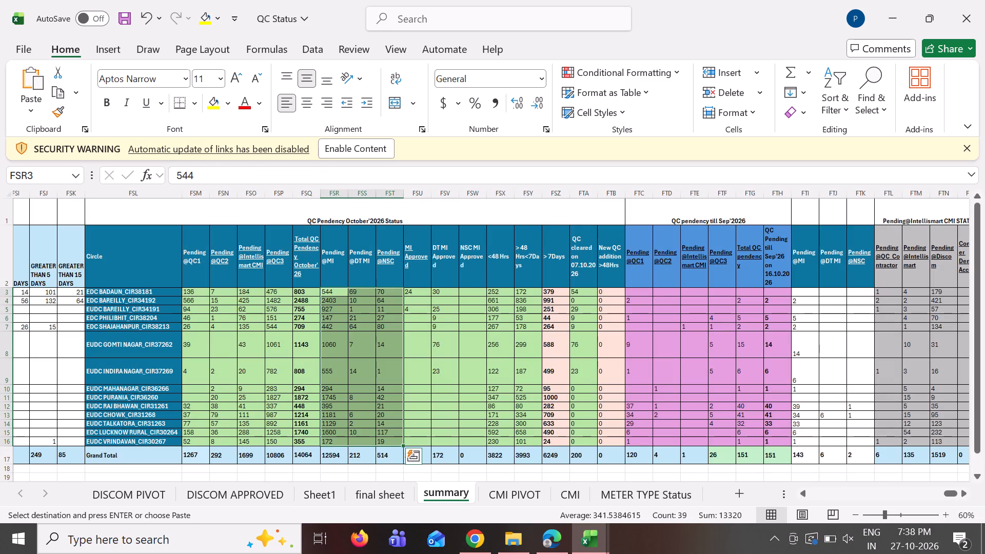
Copy the September MI, DT MI and NSC counts for Shajahanpur through Mahanagar from Sheet1 and paste them as values at FTI7 on the summary sheet.
left_click(318, 500)
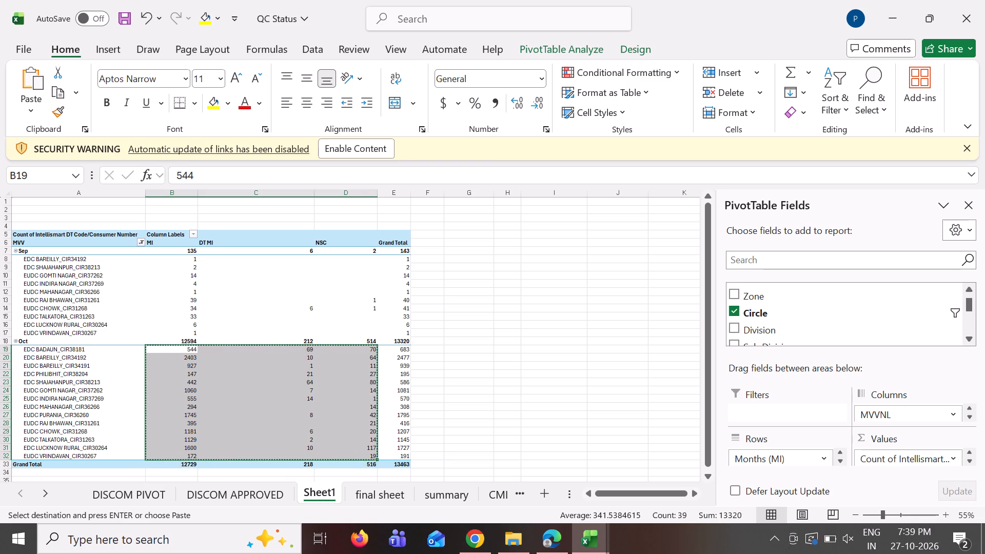
left_click_drag(186, 268, 259, 295)
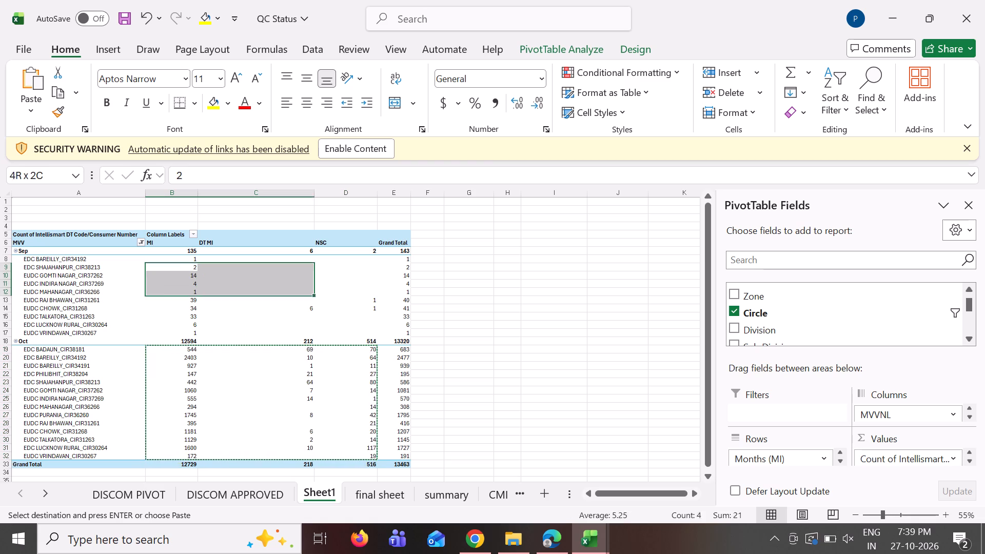
left_click_drag(259, 295, 342, 299)
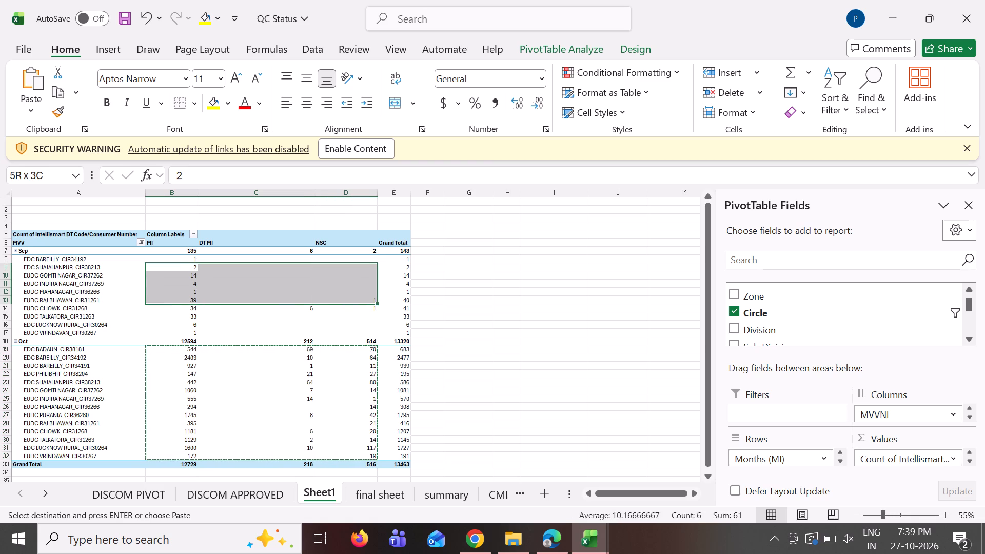
left_click_drag(342, 299, 342, 294)
key("ctrl+c")
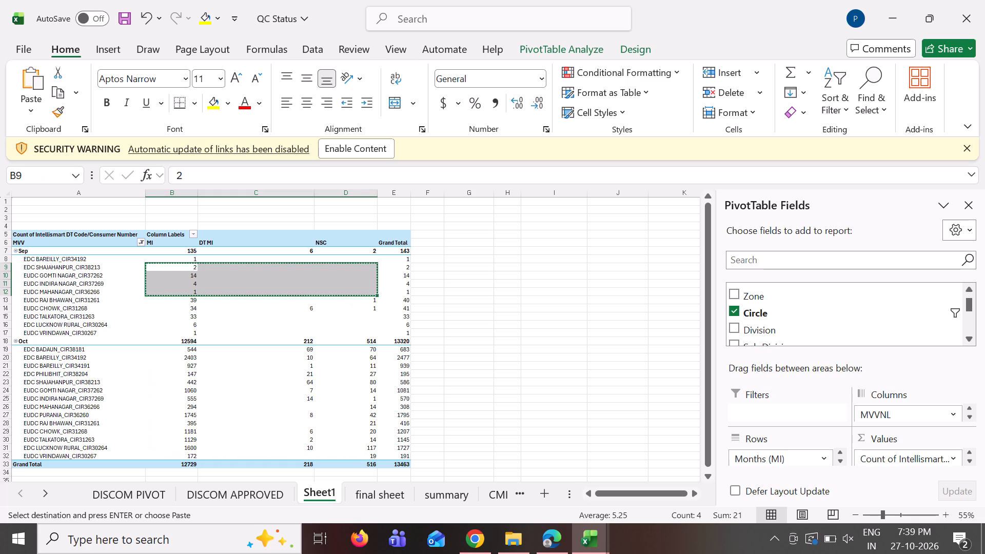
left_click(479, 496)
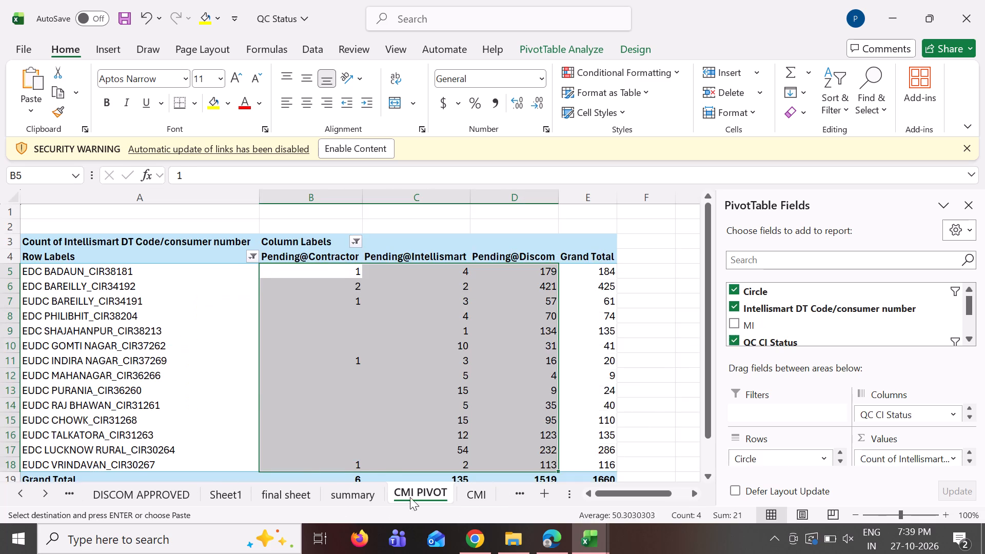
left_click(353, 491)
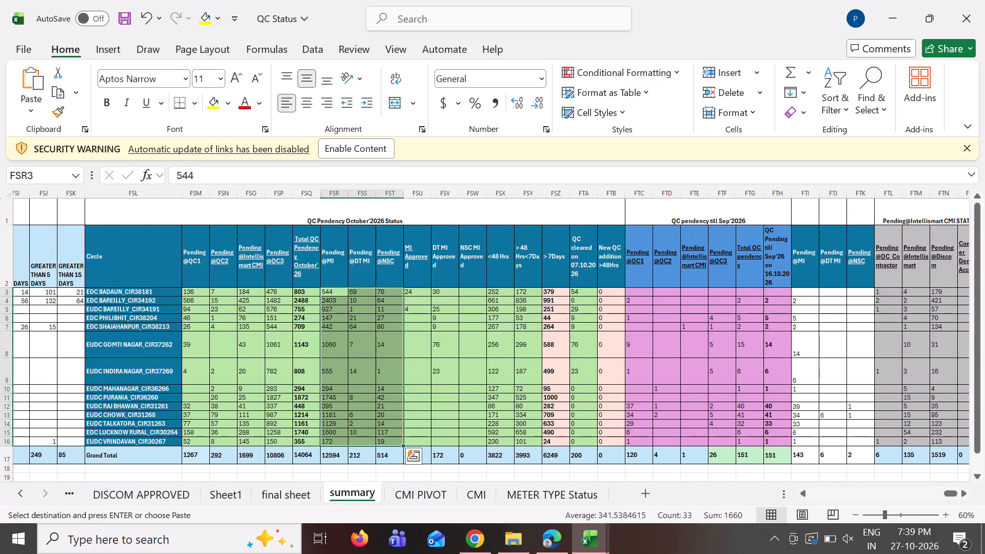
left_click(799, 327)
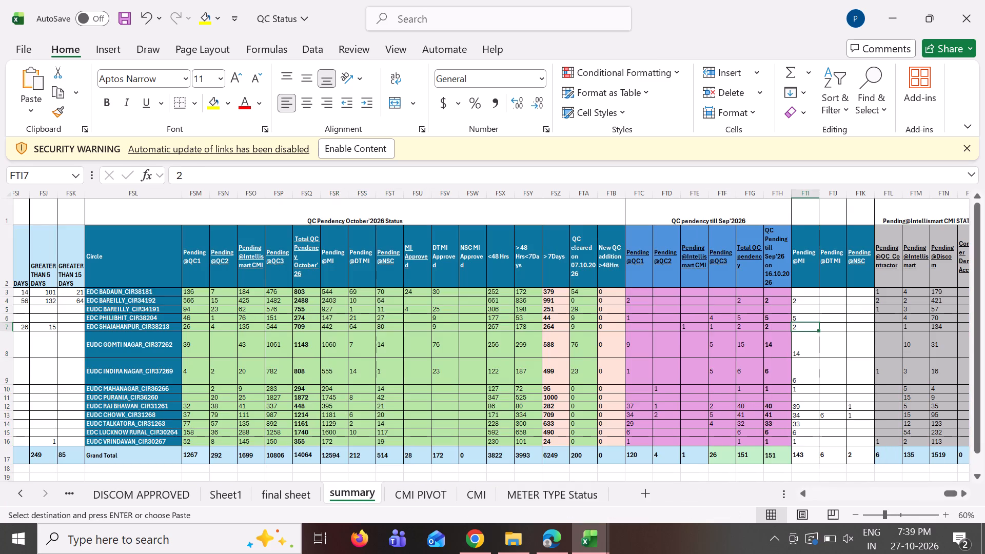
key("ctrl+shift+v")
Clear the September Pending@MI value for EDC Philibhit in cell FTI6.
left_click(801, 320)
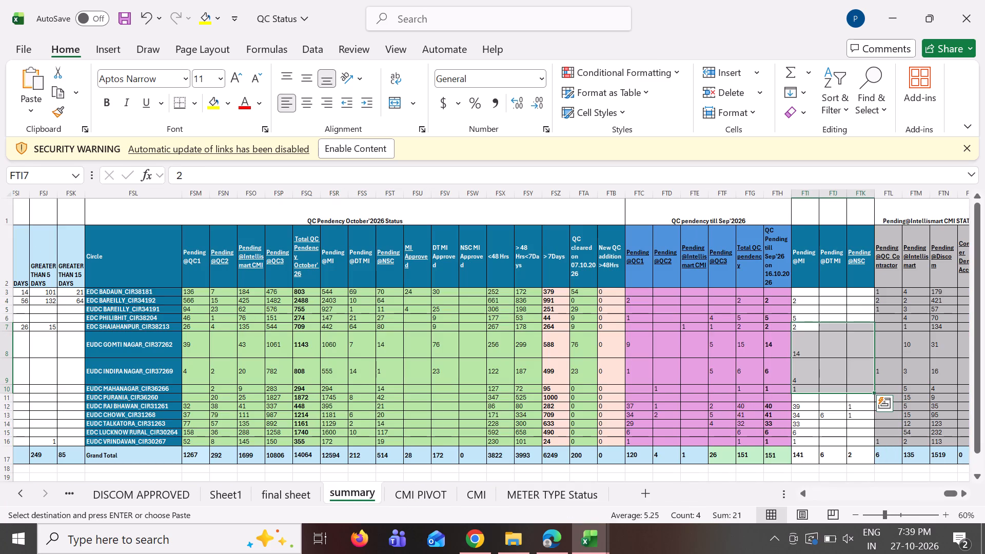
key("Delete")
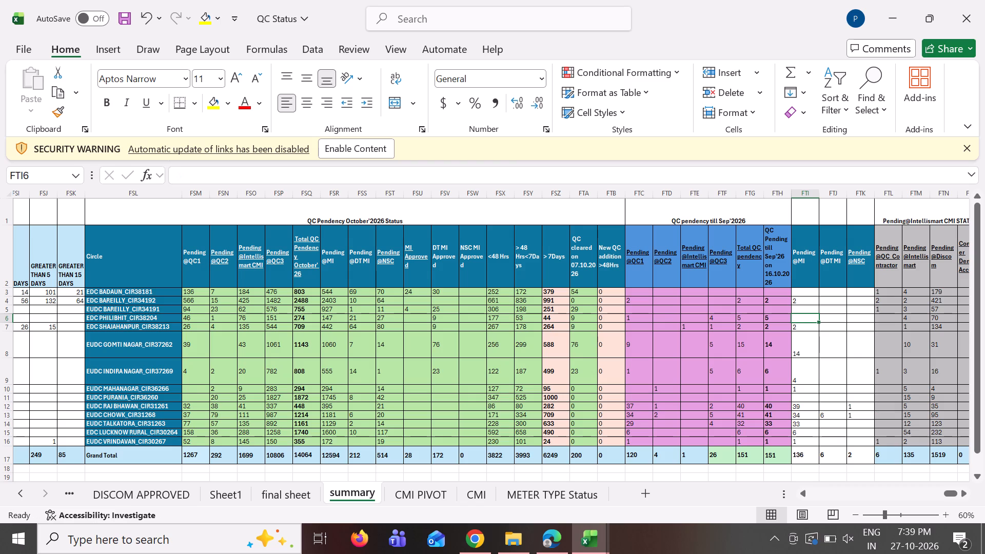
Copy the September MI, DT MI and NSC counts for Raj Bhawan through Vrindavan from Sheet1 and paste them as values at summary cell FTI12.
left_click(234, 498)
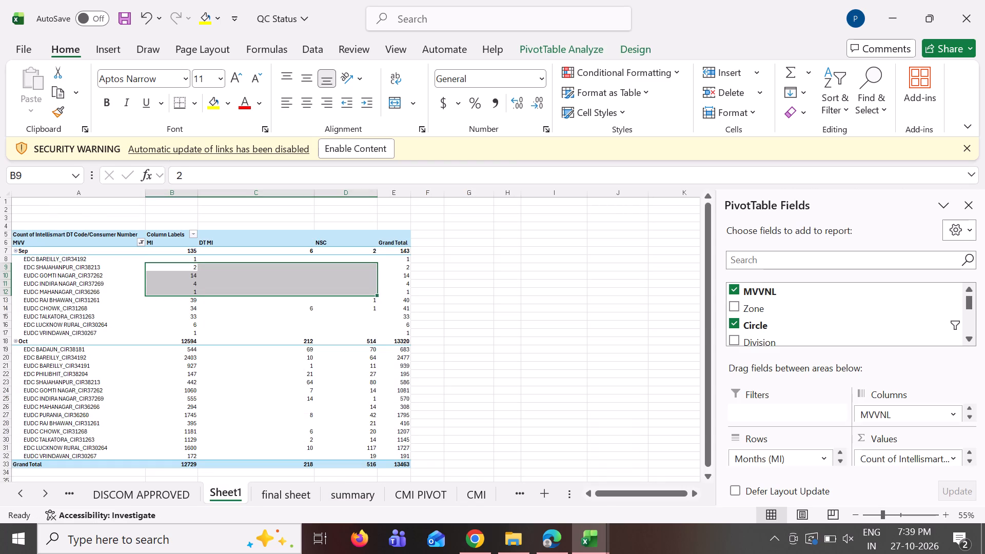
left_click_drag(183, 298, 336, 337)
key("ctrl+c")
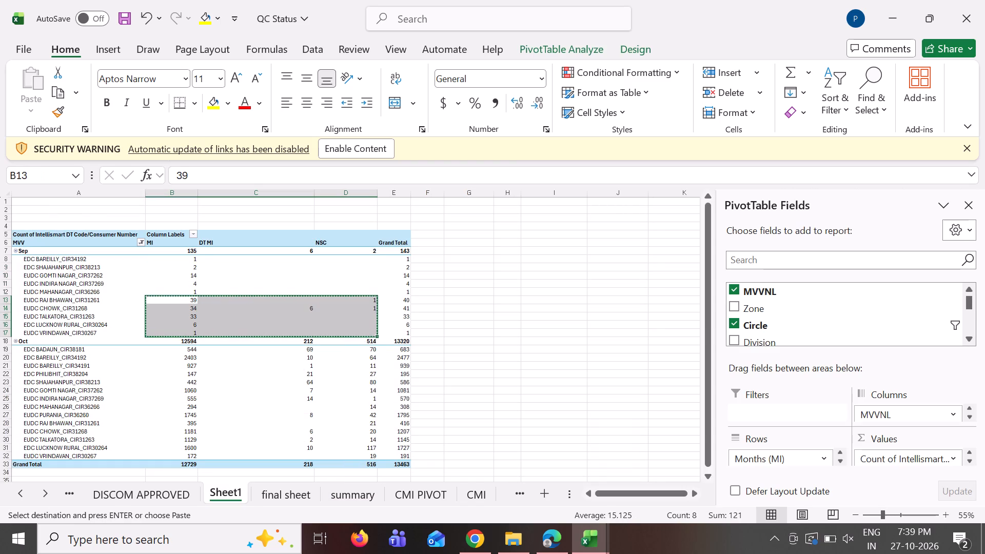
left_click(368, 496)
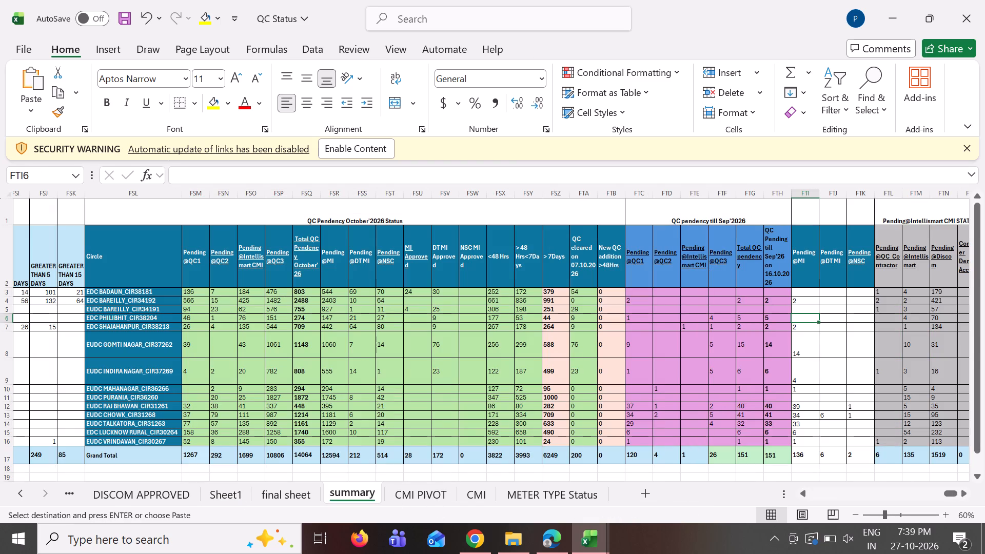
left_click(806, 405)
key("ctrl+shift+v")
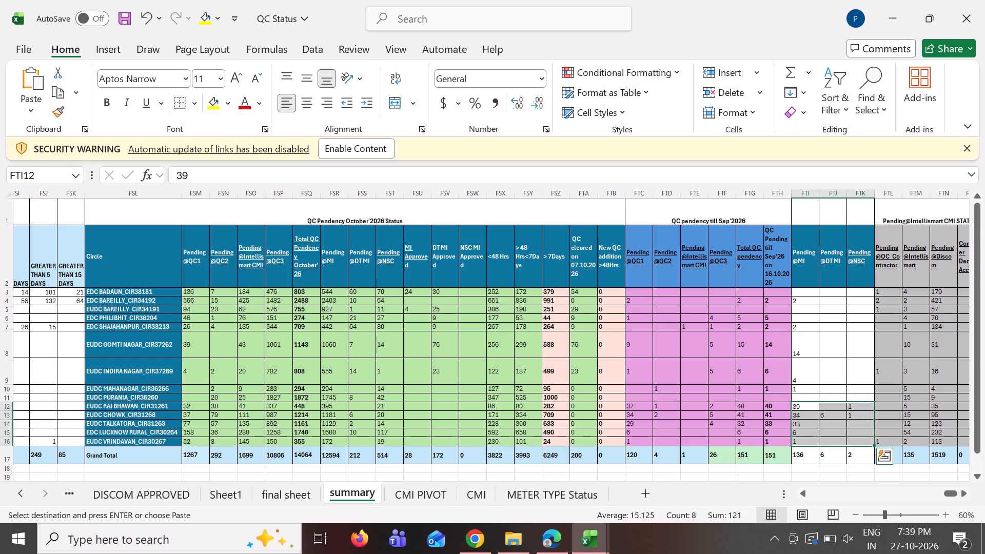
Set the September Pending@MI value for EDC Bareilly in cell FTI4 to 1.
left_click(800, 303)
key("1")
left_click(776, 342)
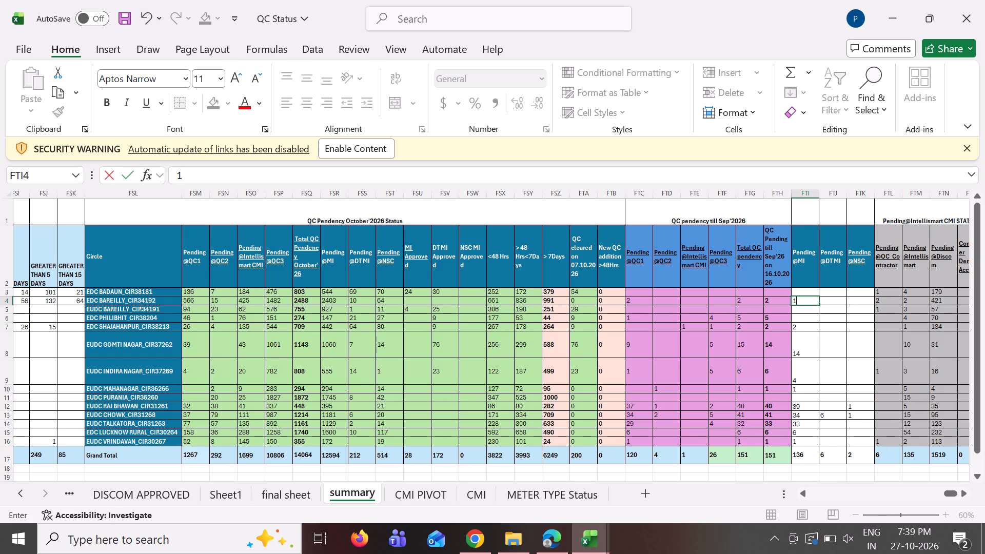
Replace the MVVNL field with QC Status in the columns area of the Sheet1 pivot.
left_click_drag(215, 493, 225, 489)
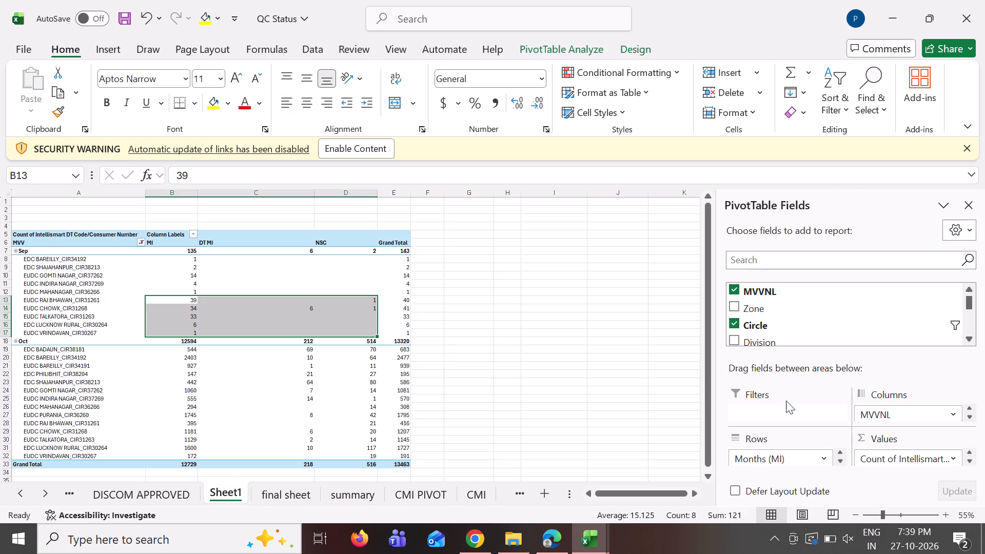
left_click_drag(885, 411, 828, 309)
scroll(809, 309, "down", 2)
left_click_drag(780, 309, 903, 415)
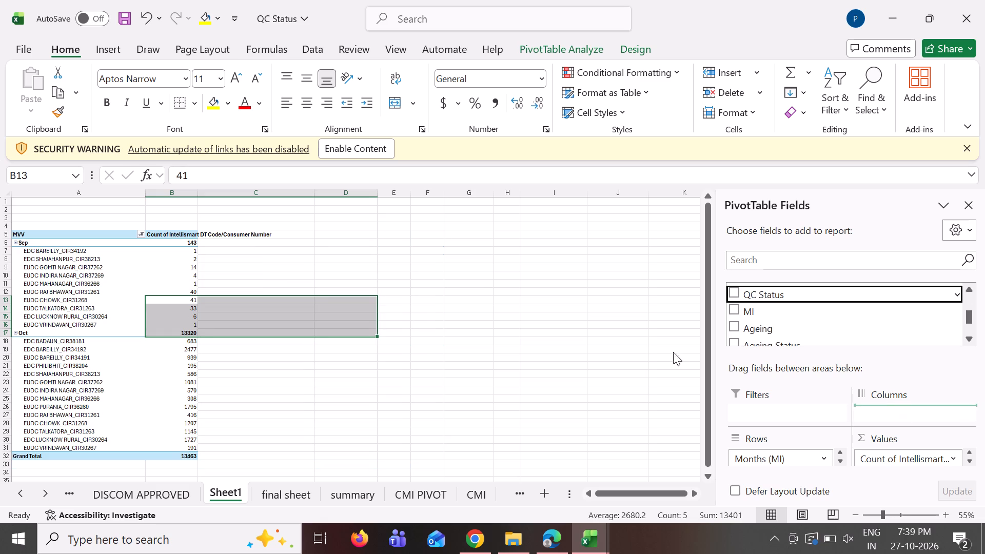
Move the Pending@Discom column of the Sheet1 pivot to just before Grand Total.
left_click(242, 246)
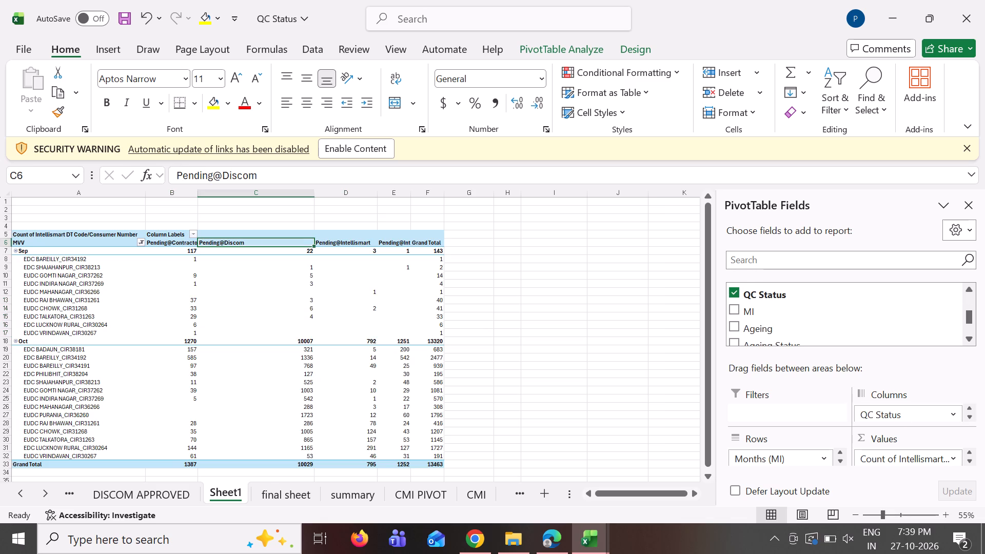
left_click(303, 240)
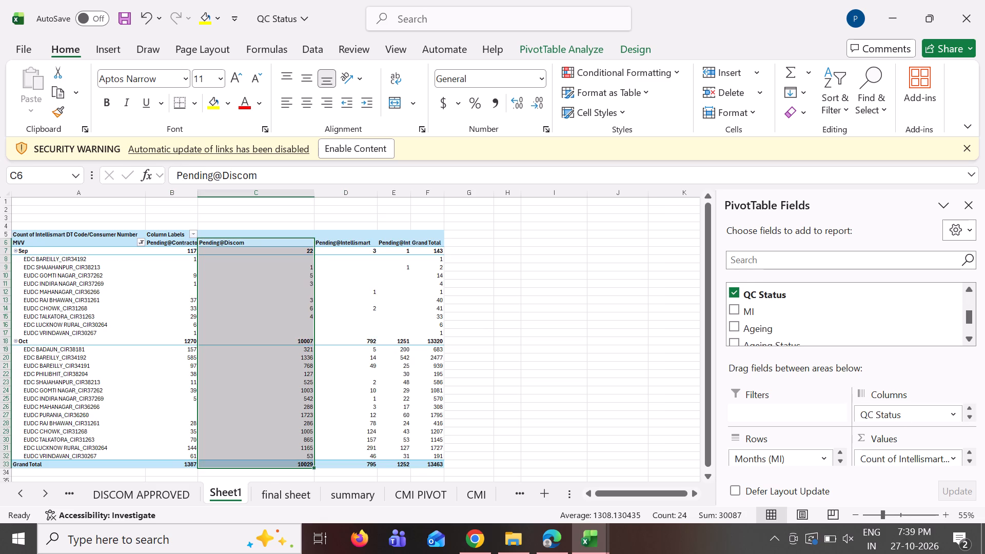
left_click_drag(312, 255, 427, 276)
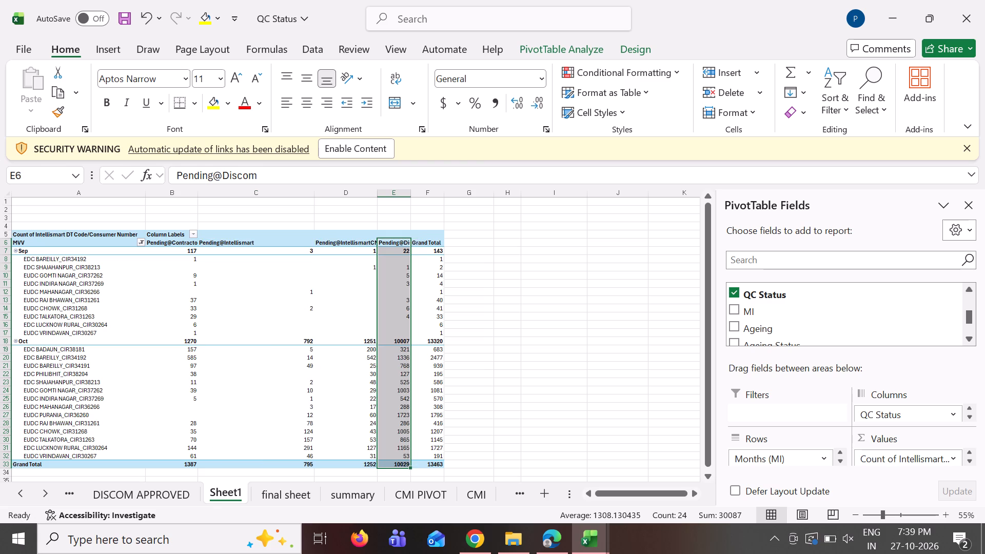
Copy the September QC Status counts and totals for Shajahanpur through Mahanagar from Sheet1 and paste them as values at FTC7 on the summary sheet.
left_click_drag(177, 270, 419, 308)
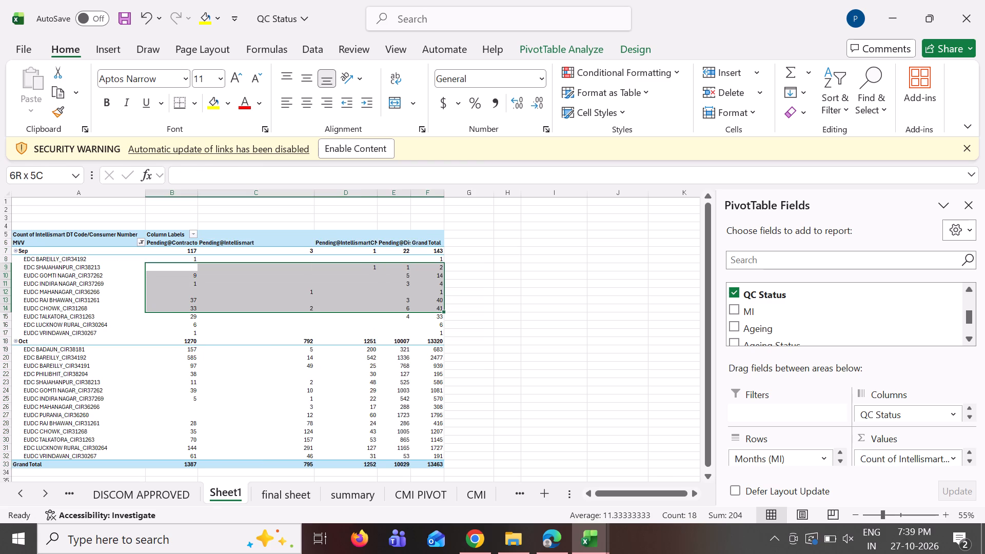
left_click_drag(419, 308, 421, 294)
key("ctrl+c")
left_click(432, 492)
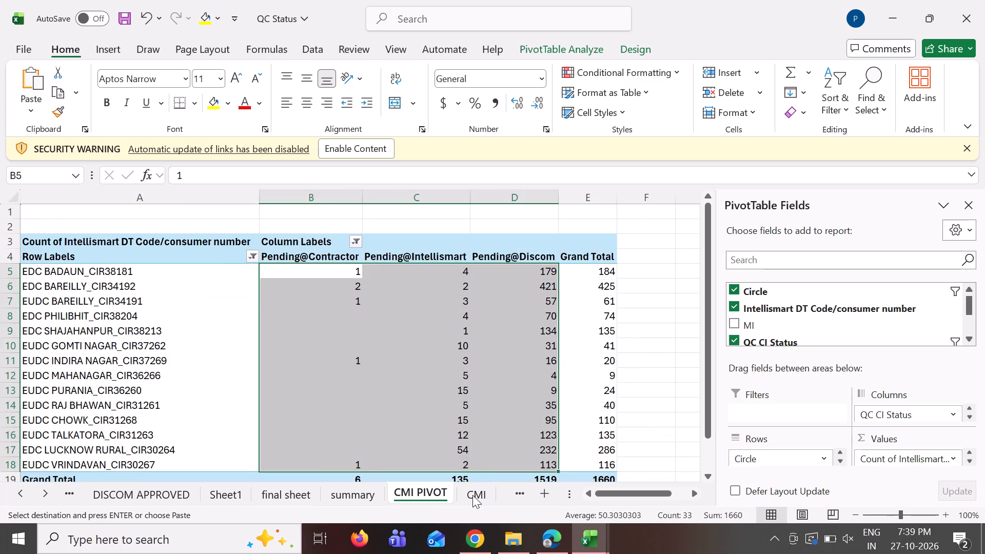
left_click(472, 495)
left_click(431, 497)
left_click(369, 499)
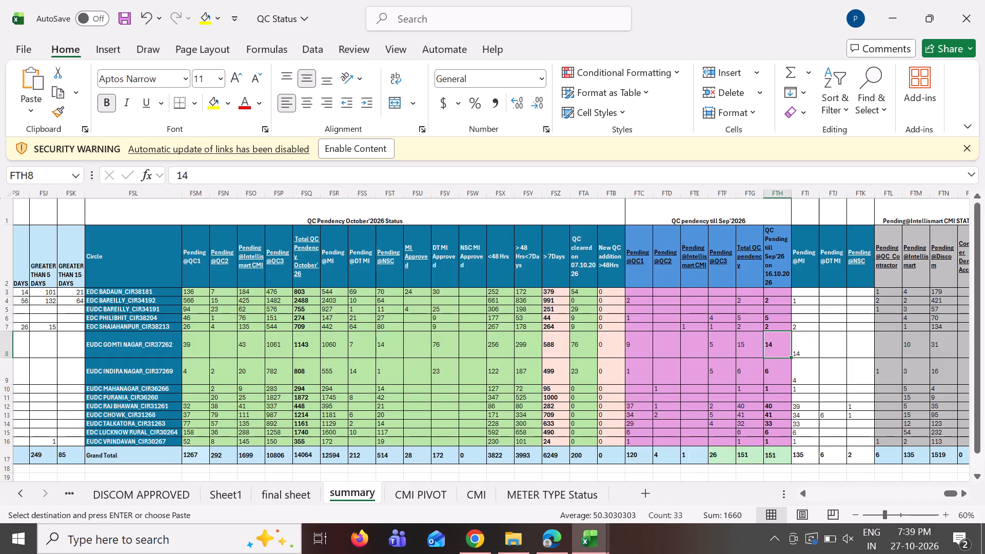
left_click(636, 320)
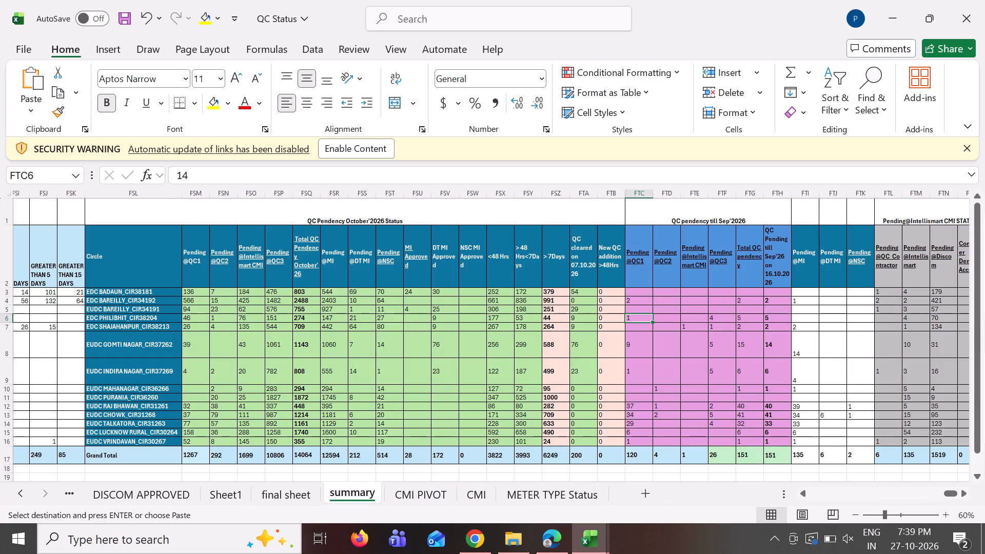
left_click(641, 327)
key("ctrl+shift+v")
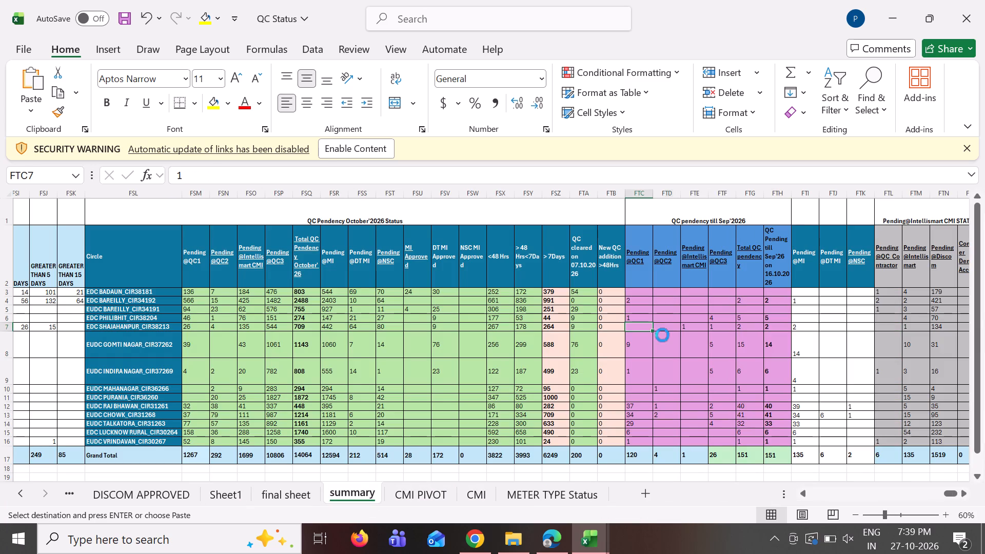
Clear the EDC Philibhit entries in the QC pendency till Sep'2026 section, cells FTC6 through FTH6.
left_click_drag(637, 315, 734, 320)
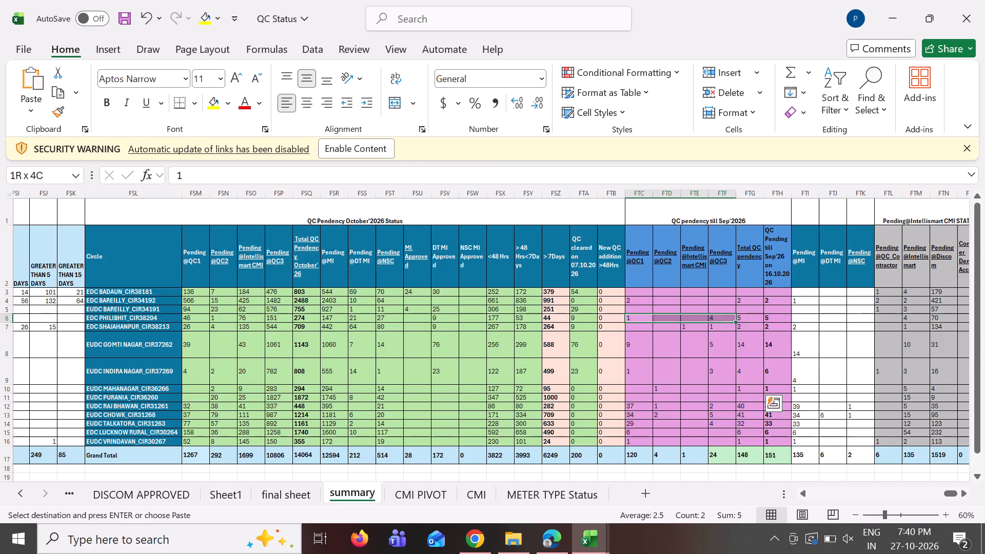
left_click_drag(734, 320, 751, 317)
key("Delete")
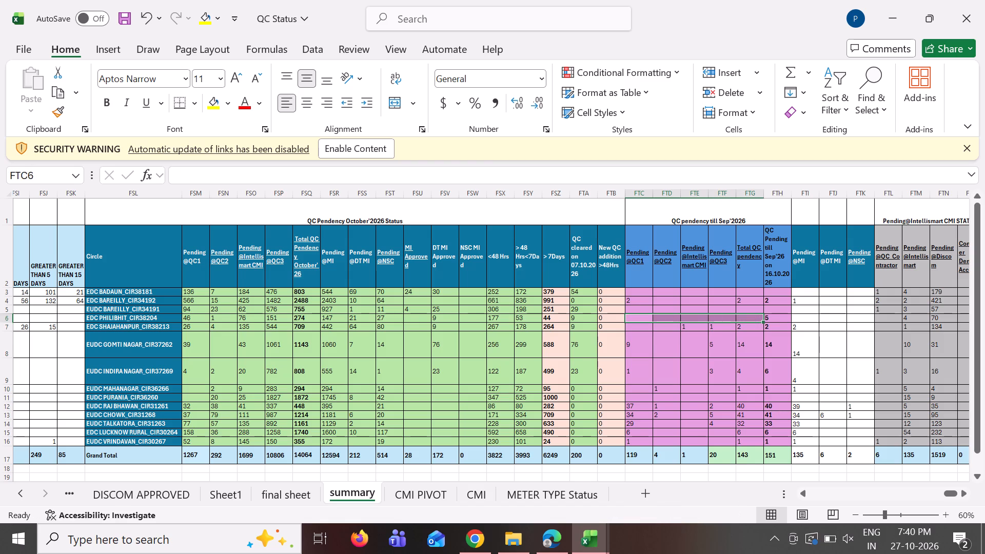
left_click(704, 303)
left_click(770, 320)
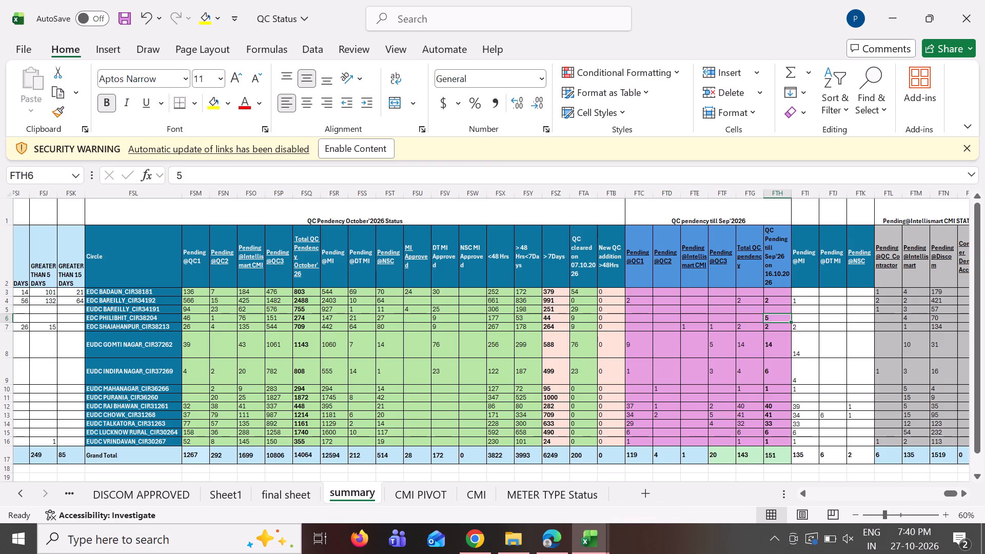
key("Delete")
For EDC Bareilly, set the till Sep'2026 Pending@QC1 (FTC4) and Total QC pendency (FTG4) values to 1.
left_click(632, 300)
key("1")
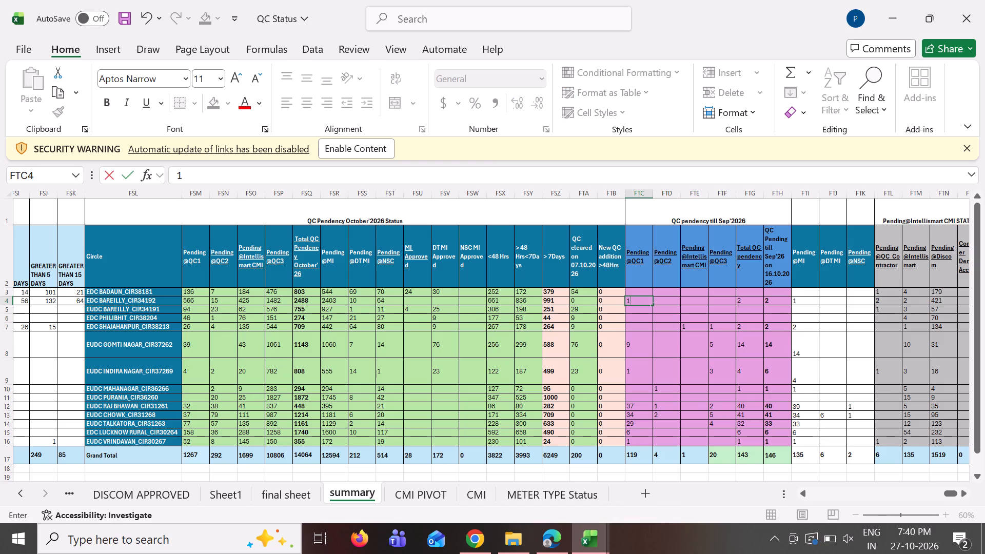
left_click(748, 298)
key("1")
left_click(744, 330)
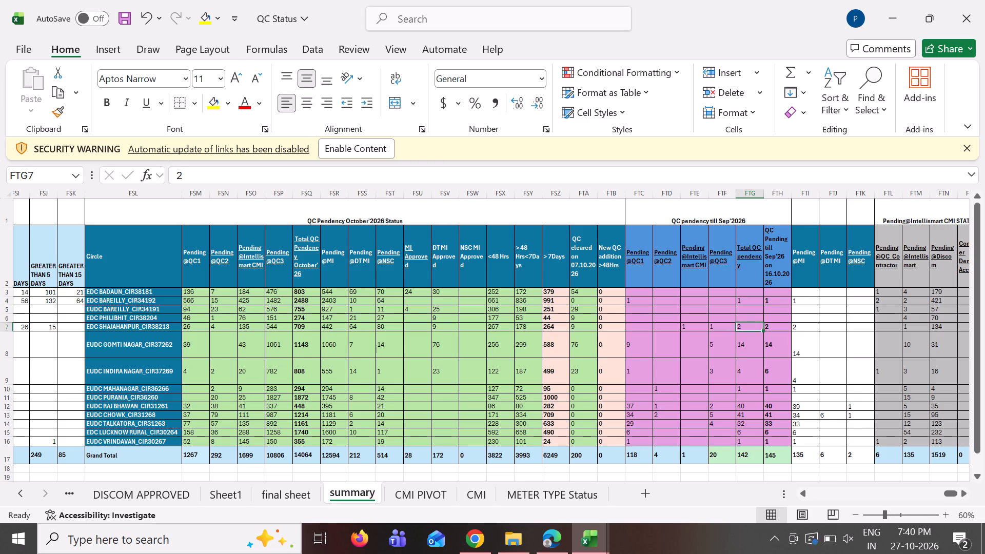
Copy the September QC Status counts and totals for Rai Bhawan through Vrindavan from Sheet1 and paste them as values at FTC12 on the summary sheet.
left_click(237, 490)
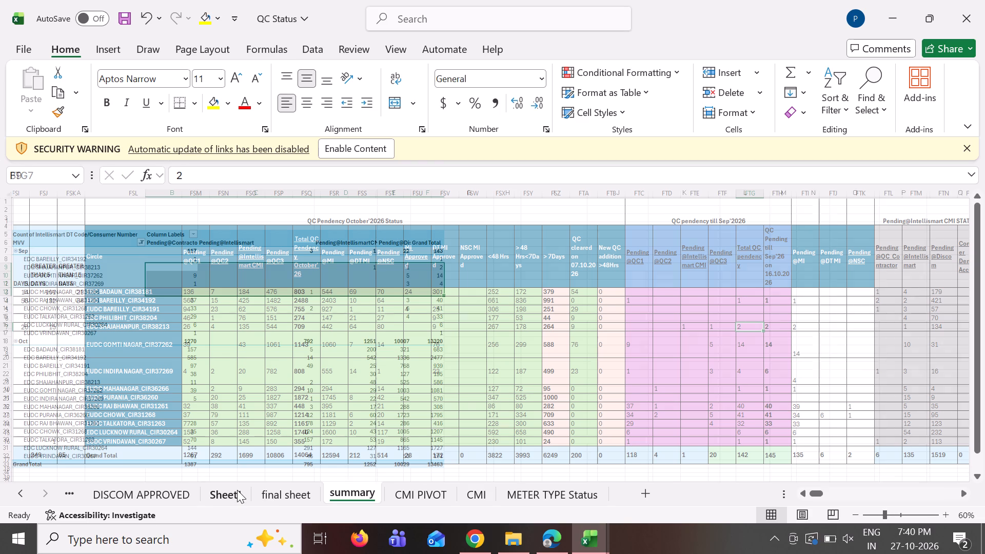
left_click_drag(186, 299, 401, 321)
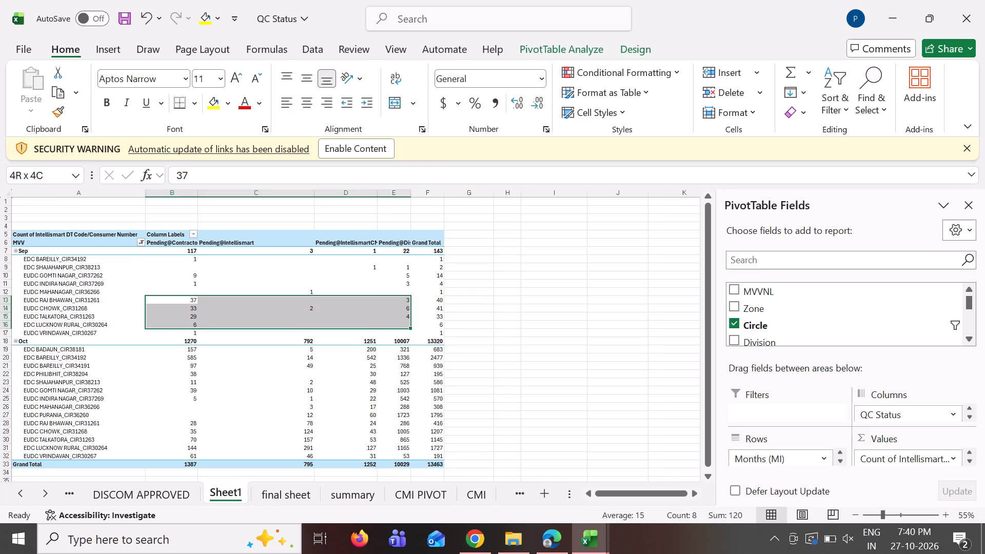
left_click_drag(401, 321, 438, 336)
key("ctrl+c")
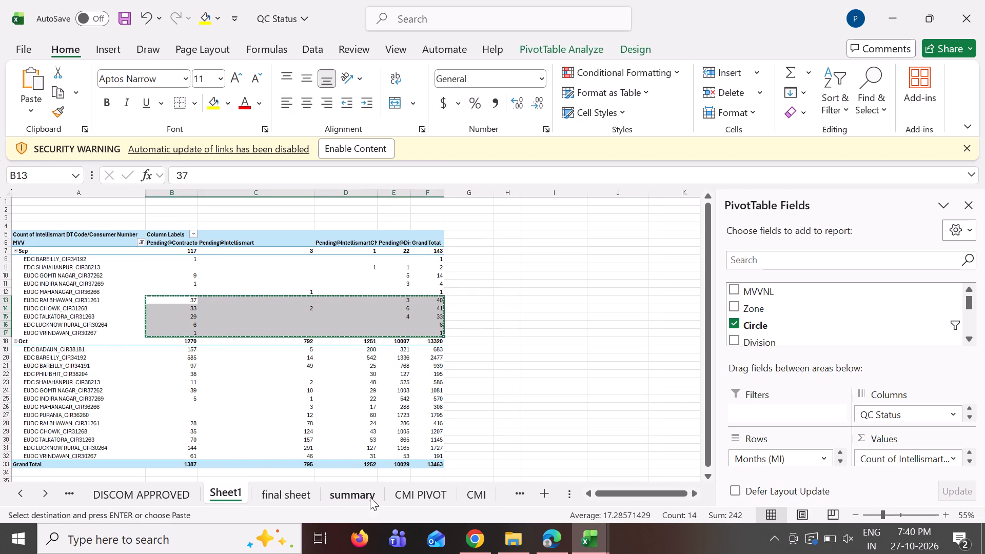
left_click(360, 497)
left_click(629, 406)
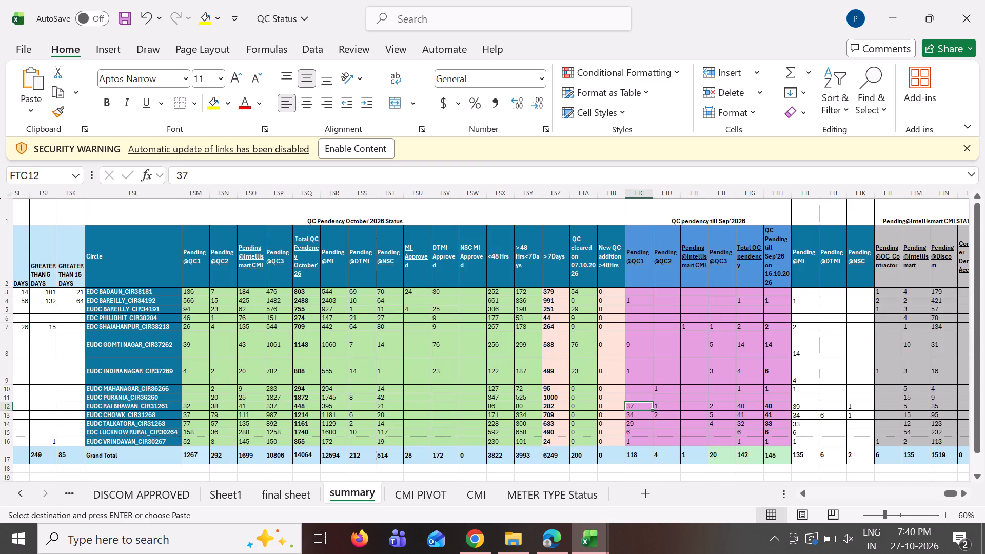
key("ctrl+shift+v")
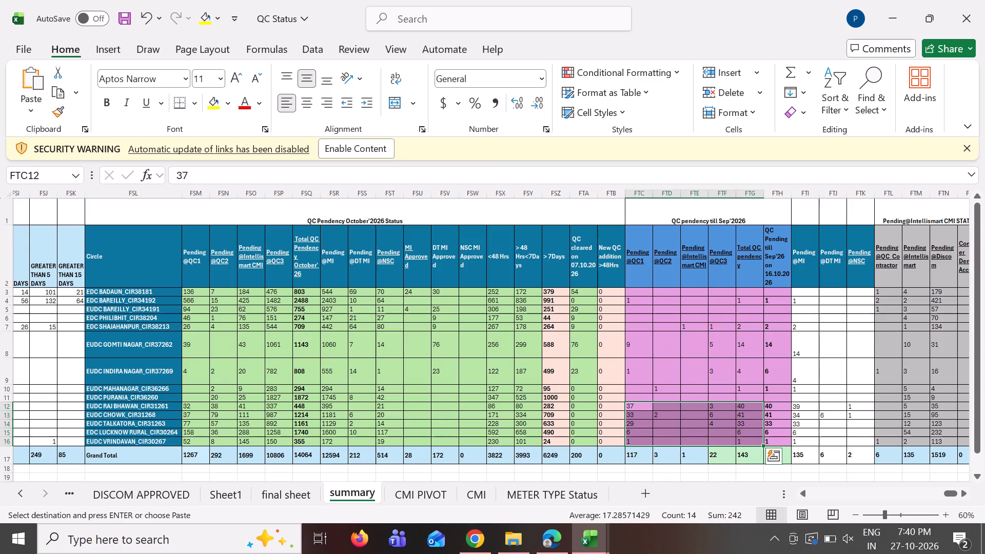
Copy the October QC Status counts and totals for Badaun through Vrindavan from Sheet1 and paste them as values at FSM3 on the summary sheet.
left_click(224, 504)
left_click_drag(175, 349, 205, 353)
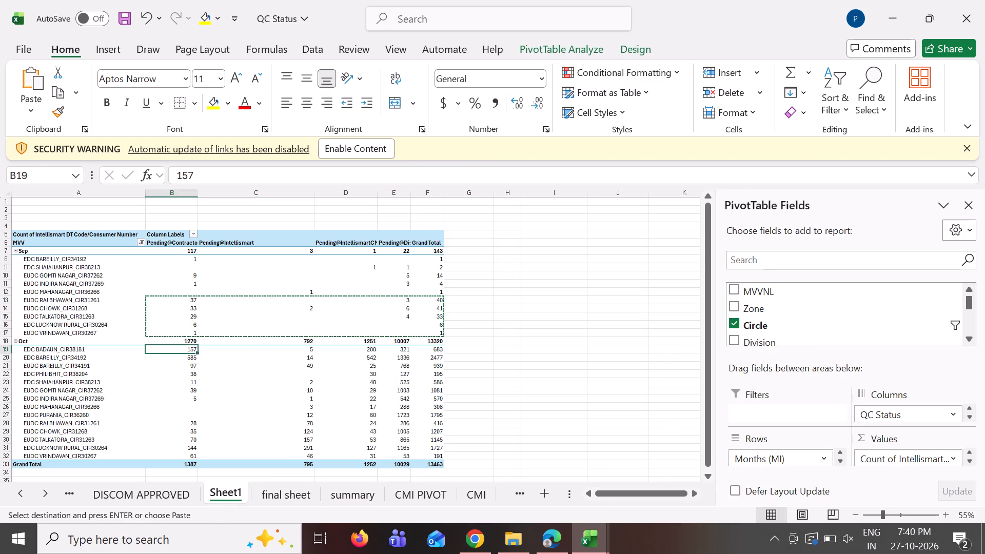
left_click_drag(205, 353, 437, 458)
key("ctrl+c")
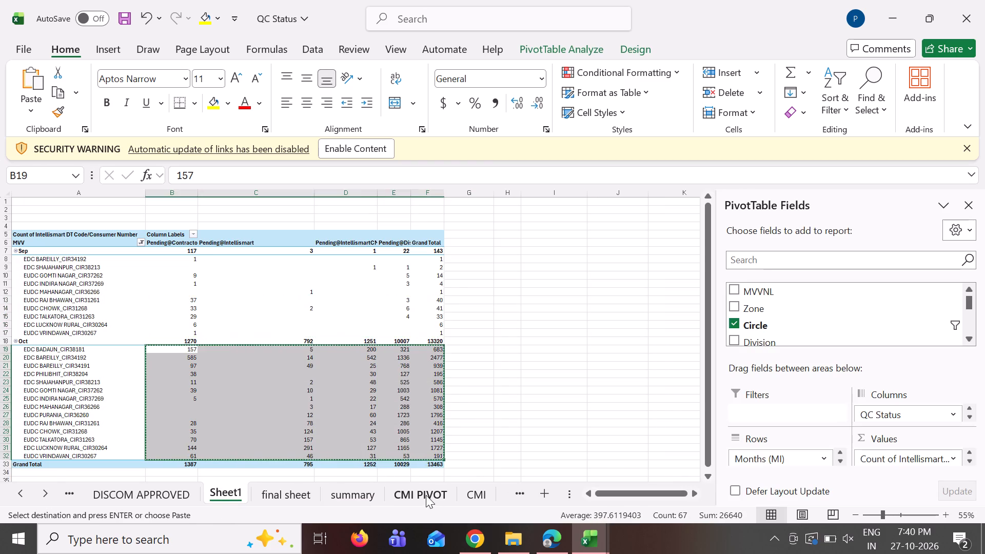
left_click(339, 490)
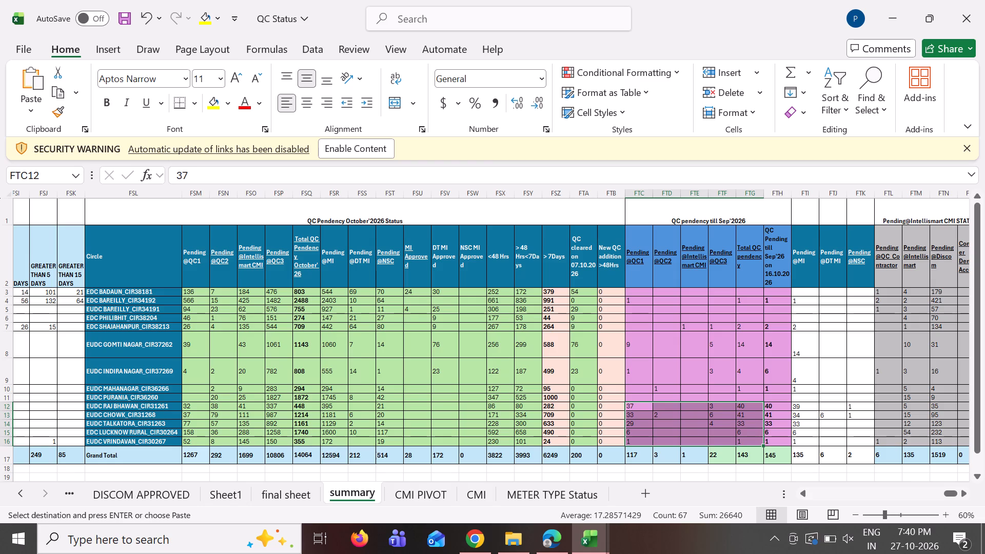
left_click(190, 293)
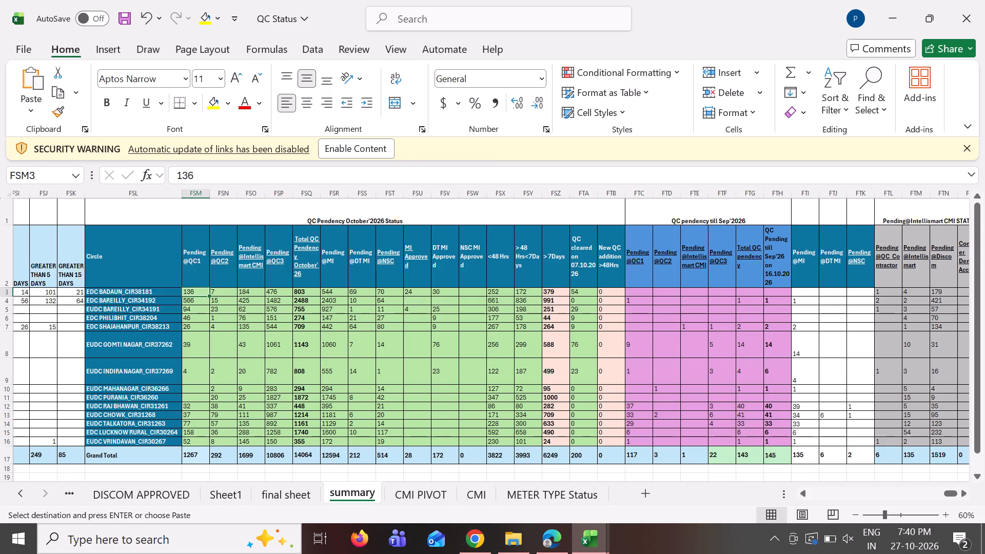
key("ctrl+shift+v")
Replace QC Status with Ageing Status as the column field of the Sheet1 pivot.
left_click(225, 504)
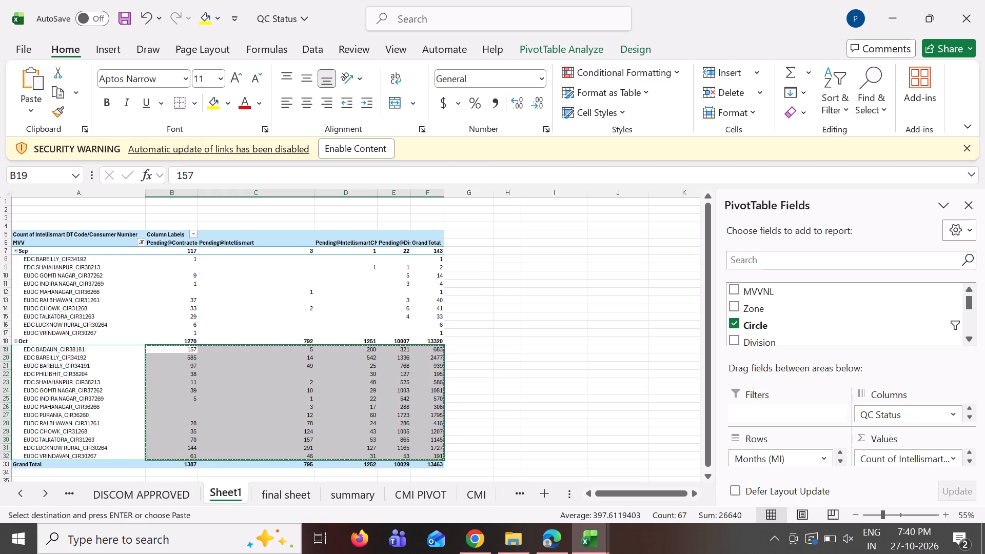
left_click_drag(917, 415, 914, 413)
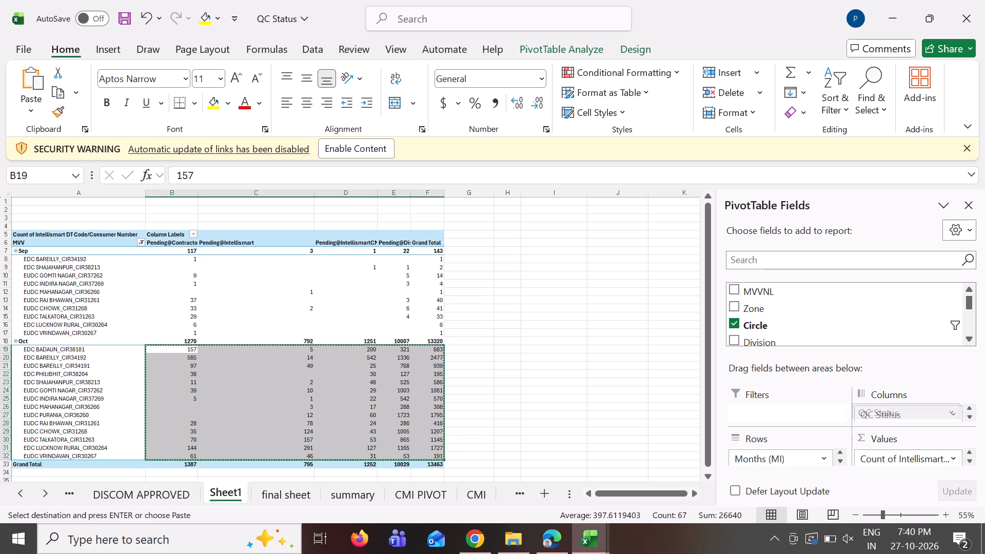
left_click_drag(914, 413, 861, 307)
scroll(856, 308, "down", 3)
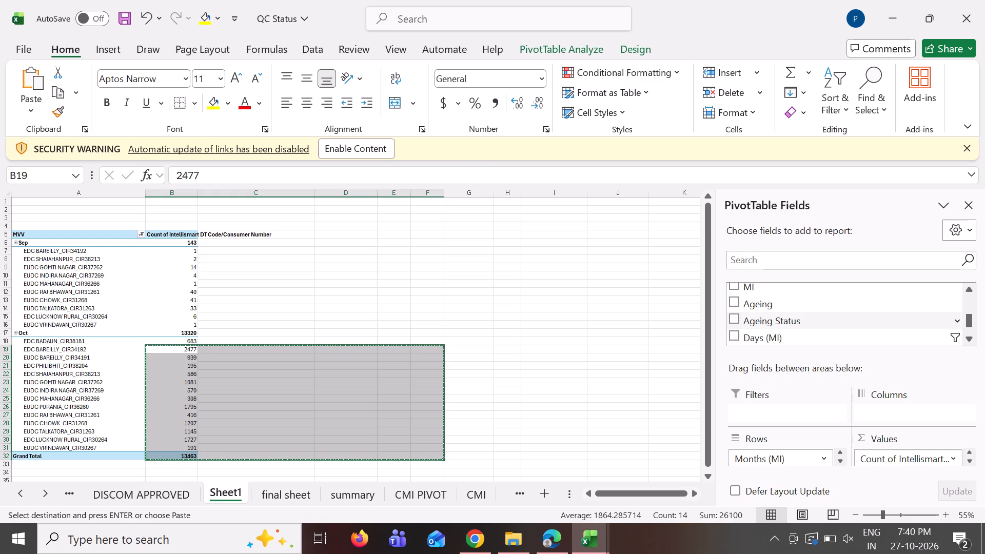
left_click_drag(813, 318, 865, 354)
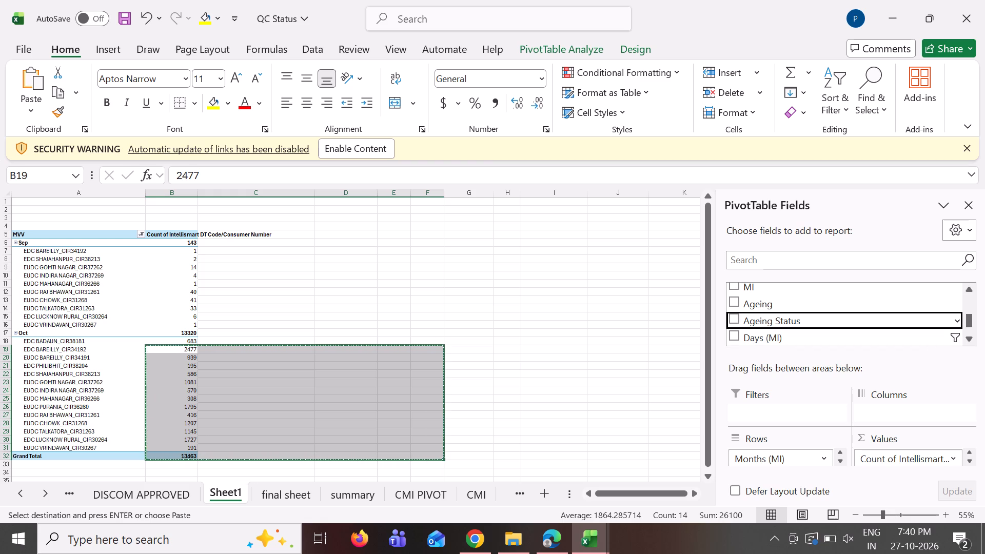
left_click_drag(865, 354, 930, 404)
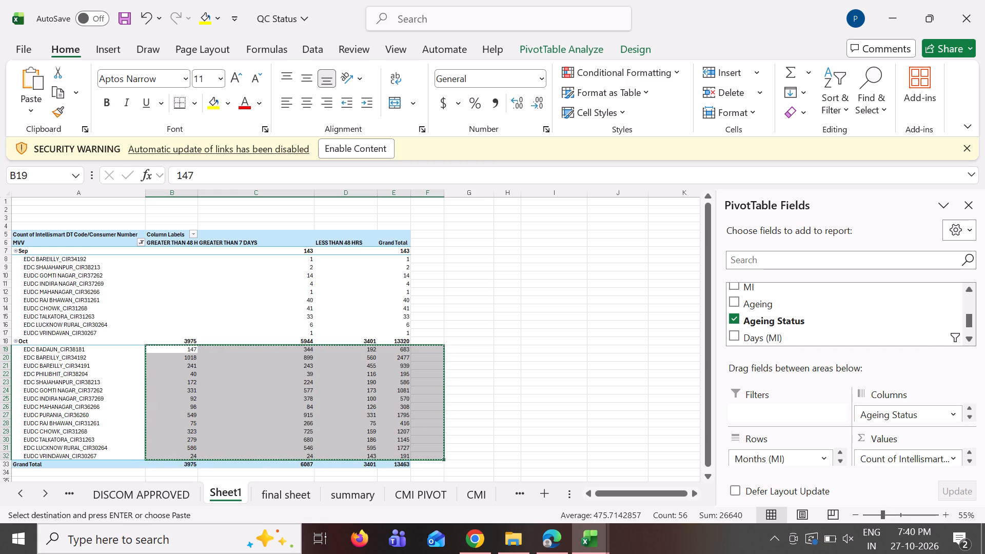
Move the LESS THAN 48 HRS column of the Sheet1 pivot ahead of the other ageing columns.
left_click(323, 241)
left_click_drag(316, 250, 163, 264)
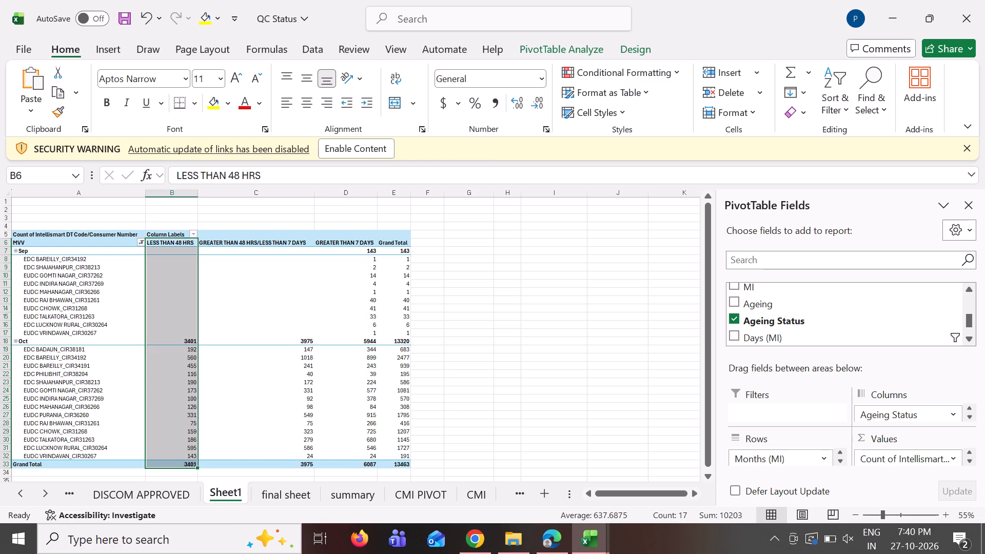
Copy the October counts of the three ageing columns for all circles from Sheet1 and paste them as values at FSX3 on the summary sheet.
left_click_drag(180, 348, 342, 431)
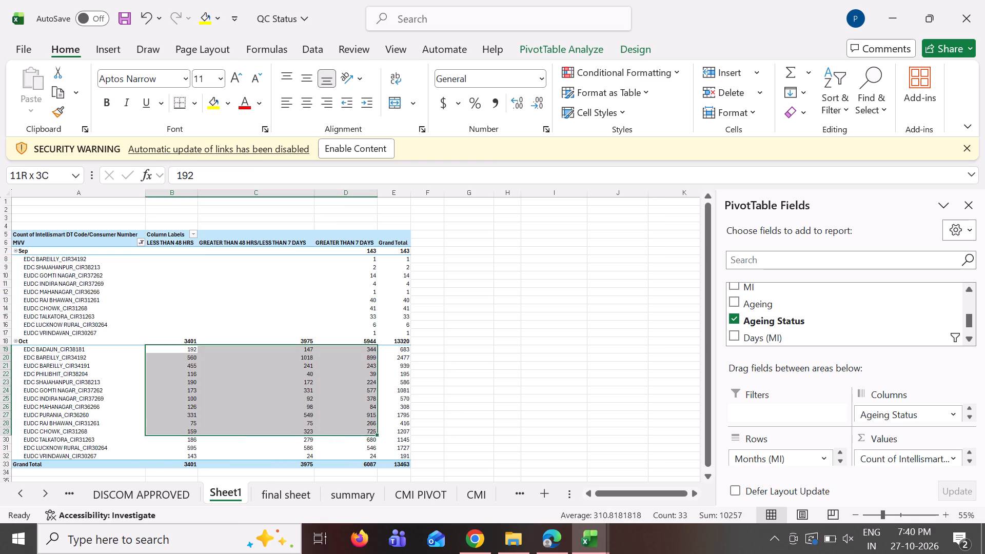
left_click_drag(342, 431, 352, 460)
key("ctrl+c")
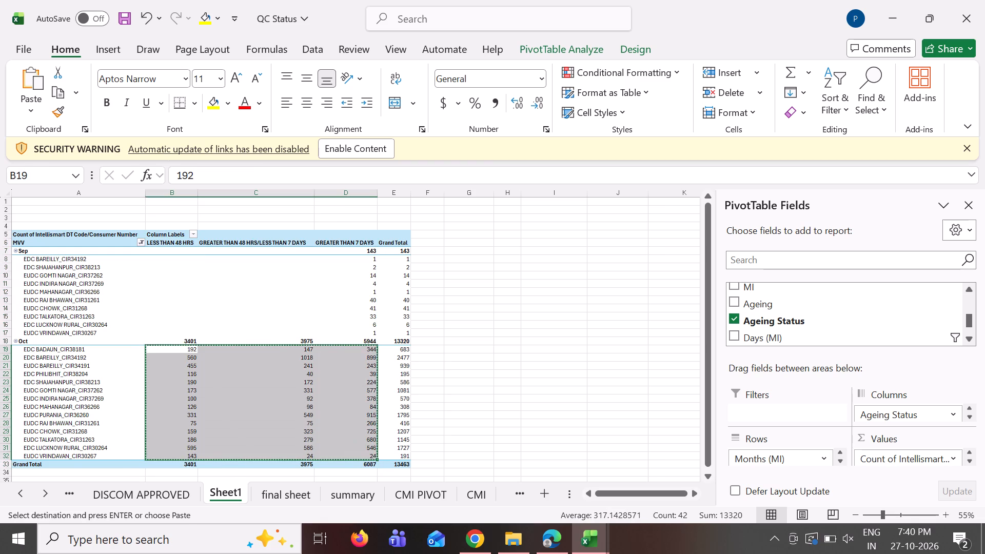
left_click(447, 492)
left_click(363, 502)
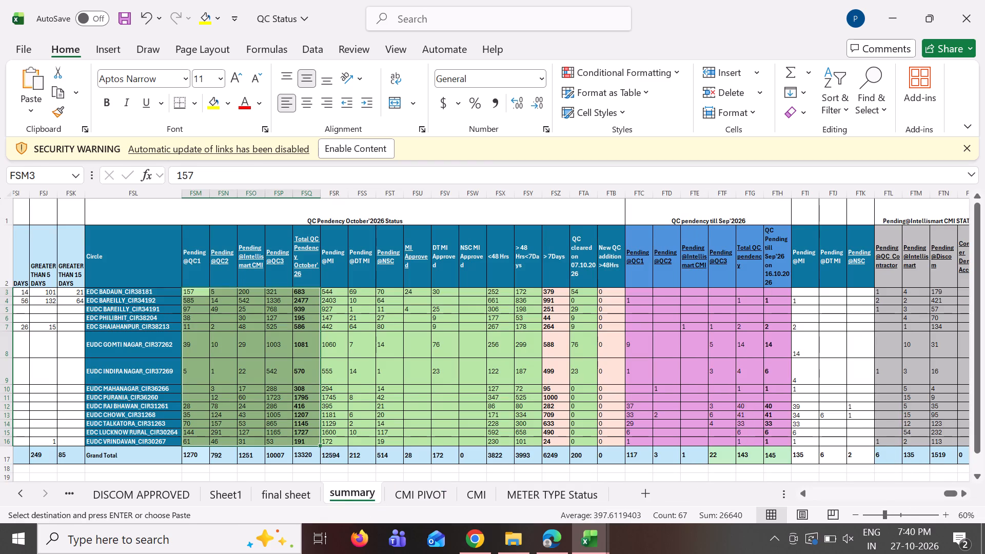
left_click(496, 291)
key("ctrl+shift+v")
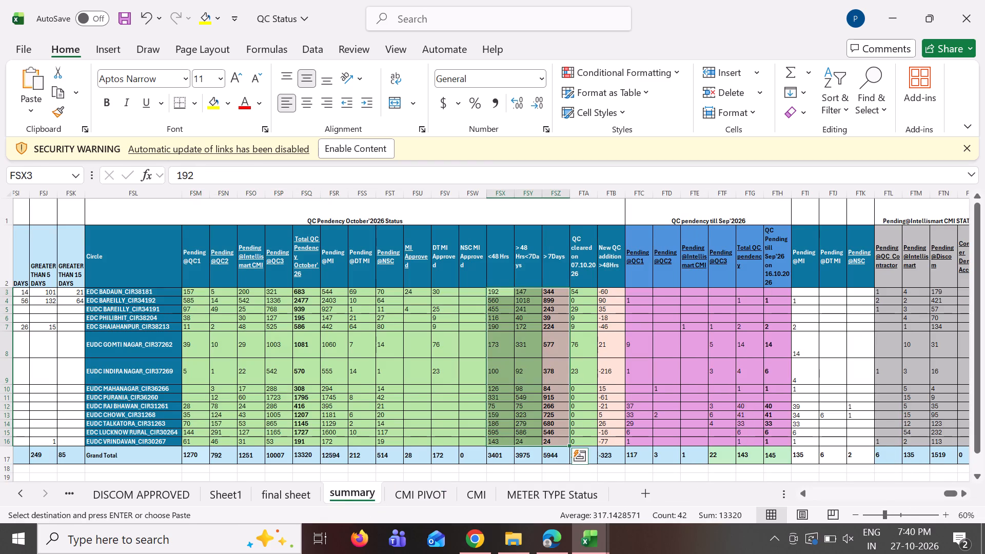
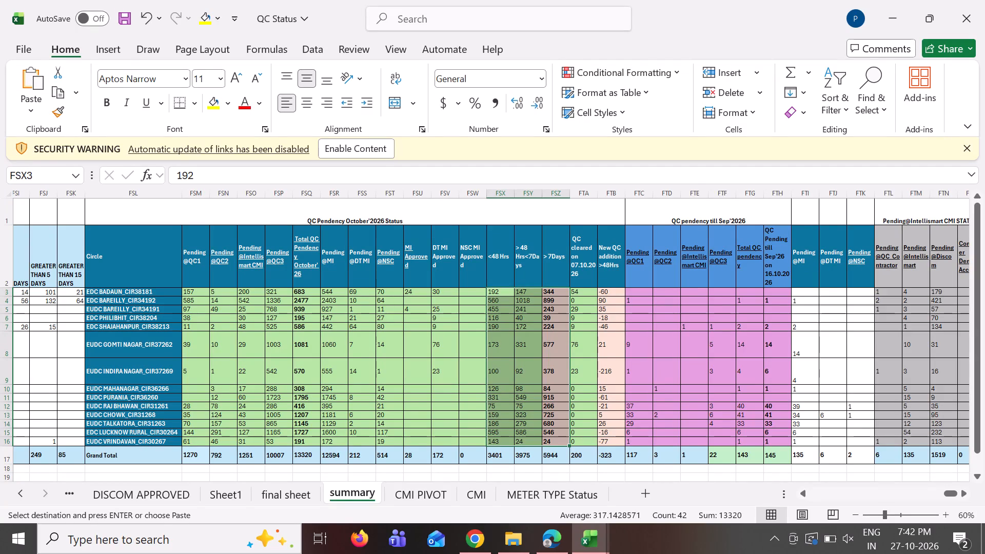
Clear the old records in B2:I202 of the DISCOM APPROVED sheet, leaving the headers and column A labels.
scroll(765, 265, "left", 3)
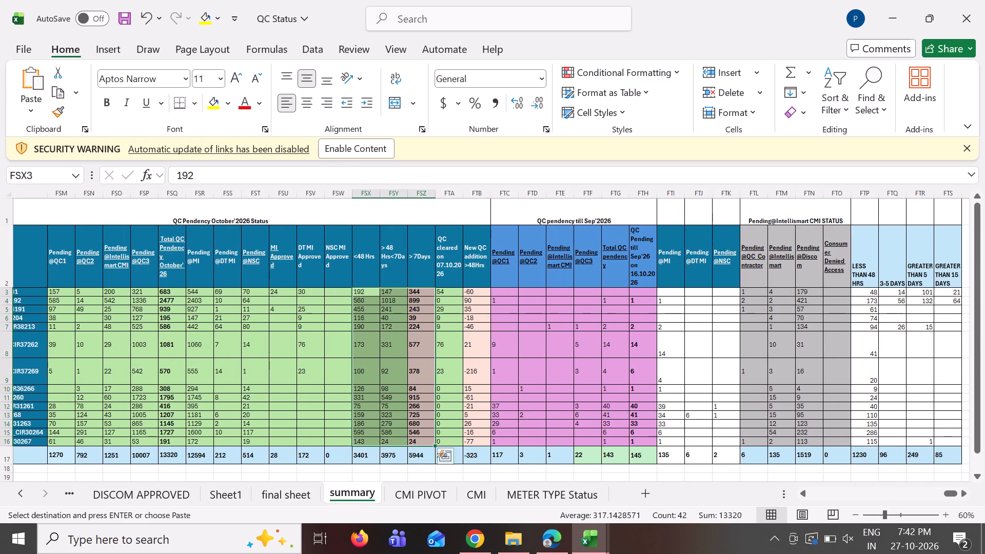
left_click(180, 502)
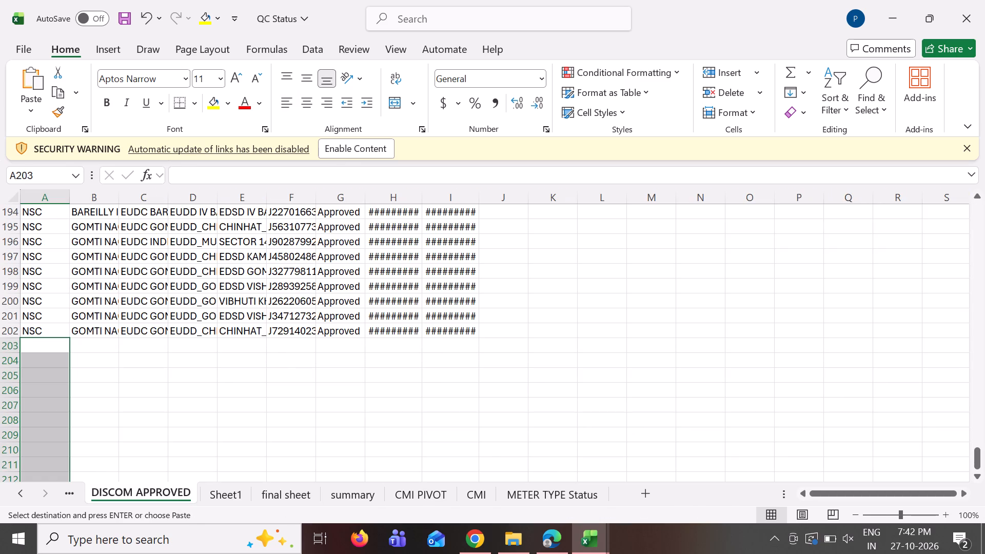
key("ctrl+Up")
key("ctrl+Up")
key("Right")
key("Down")
key("ctrl+shift+Right")
key("ctrl+shift+Down")
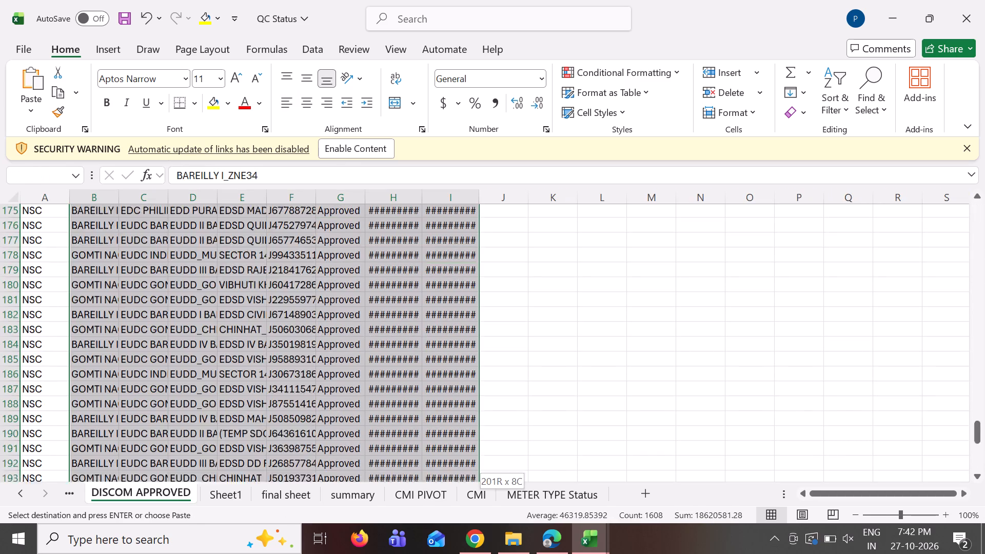
key("Delete")
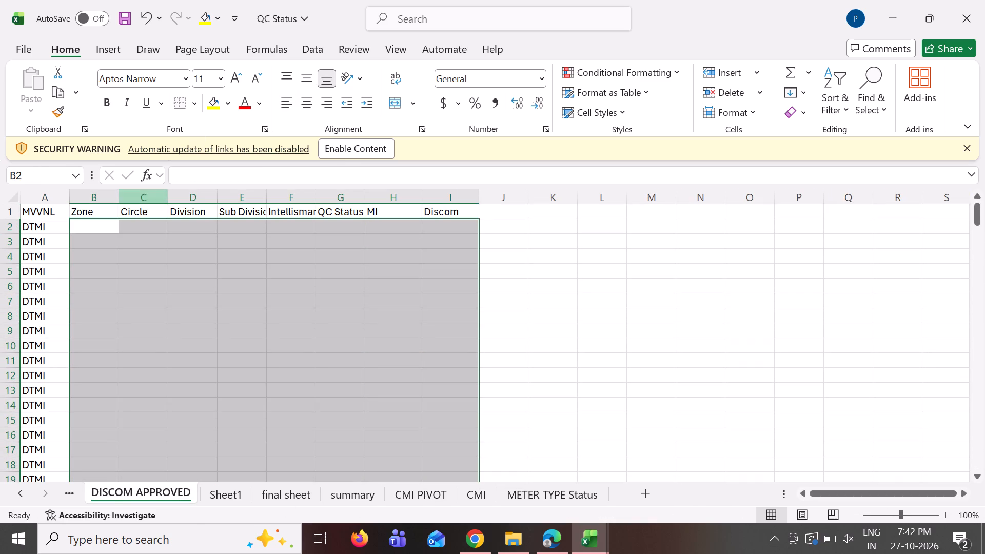
In the DT_MI_Report workbook, filter the QC Status column to Approved only.
left_click(87, 232)
left_click(592, 540)
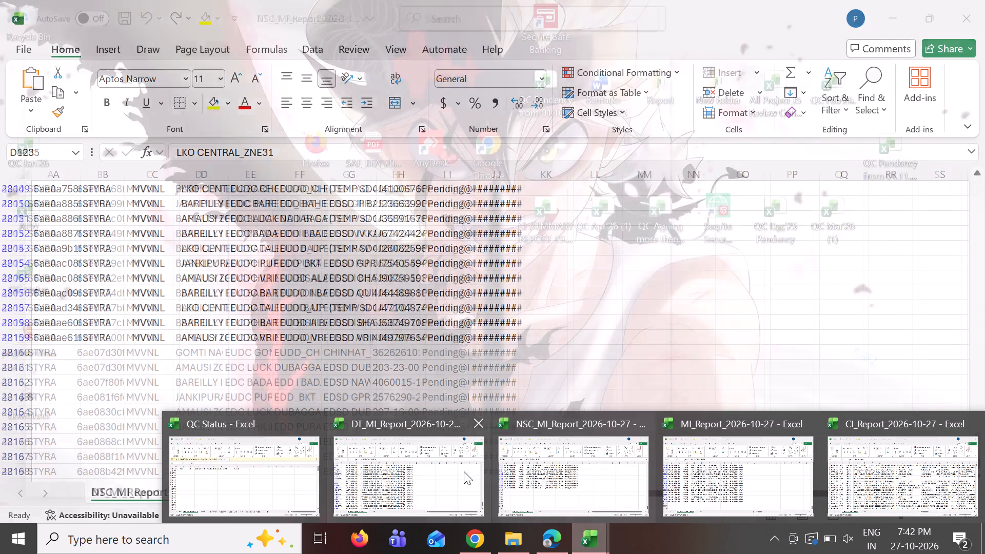
left_click(401, 457)
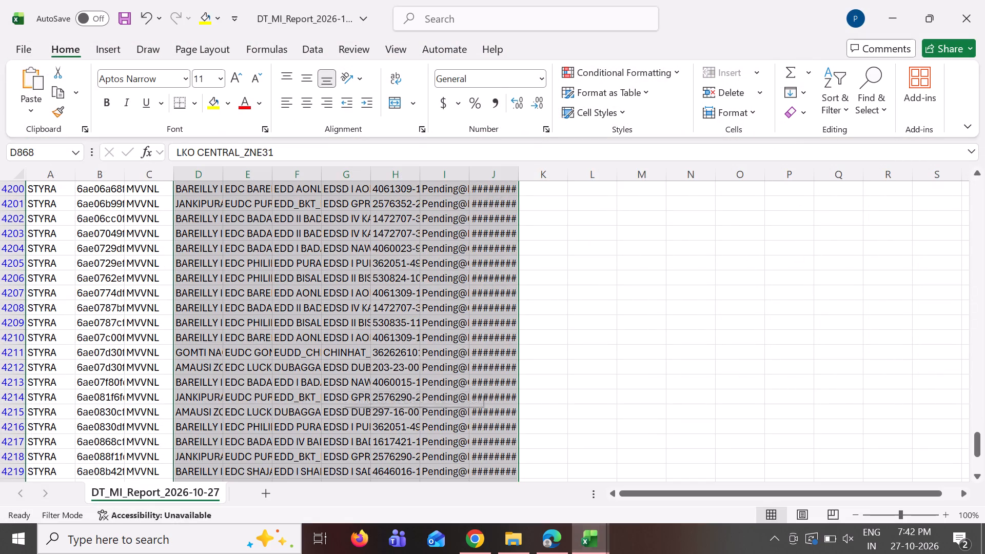
left_click_drag(979, 442, 967, 70)
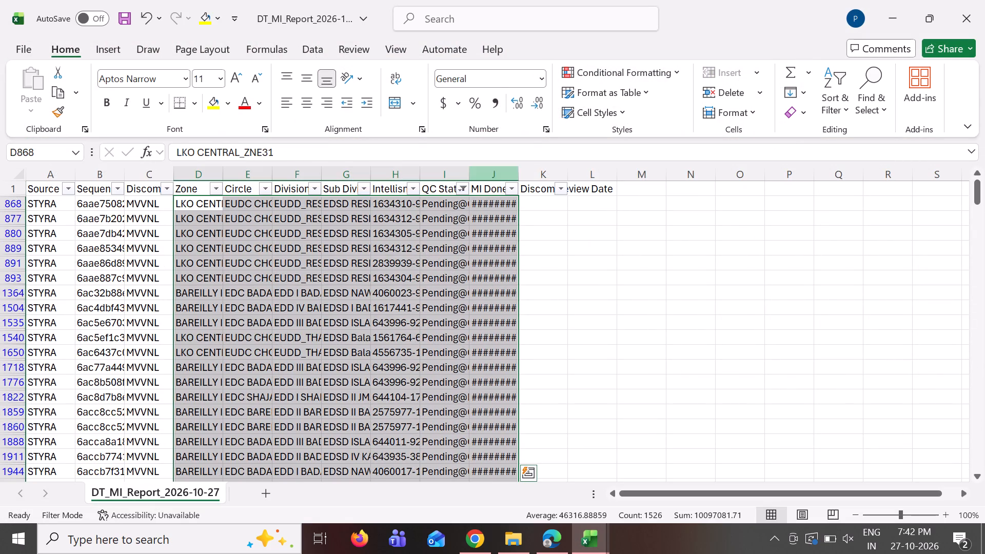
left_click(464, 189)
left_click(323, 356)
left_click(318, 358)
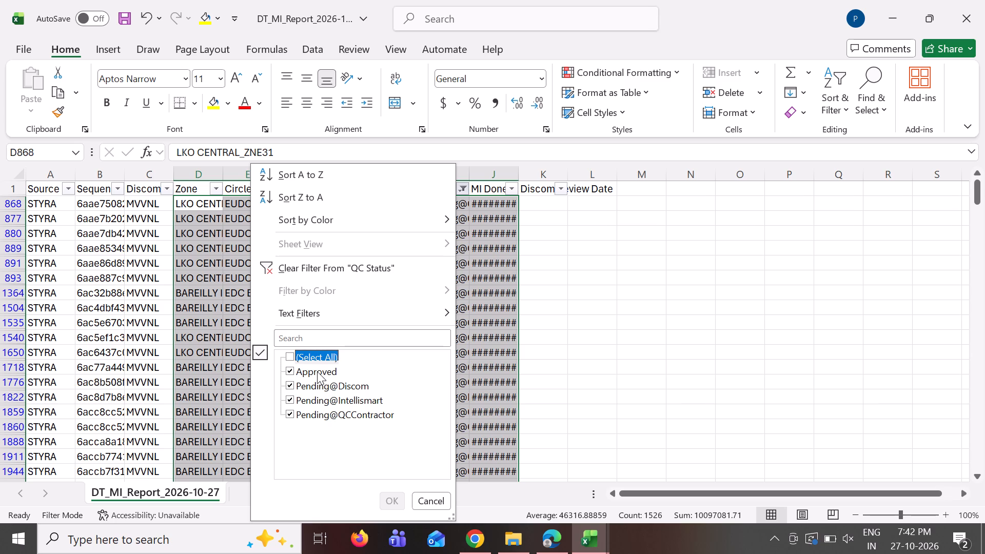
left_click(317, 371)
left_click(388, 495)
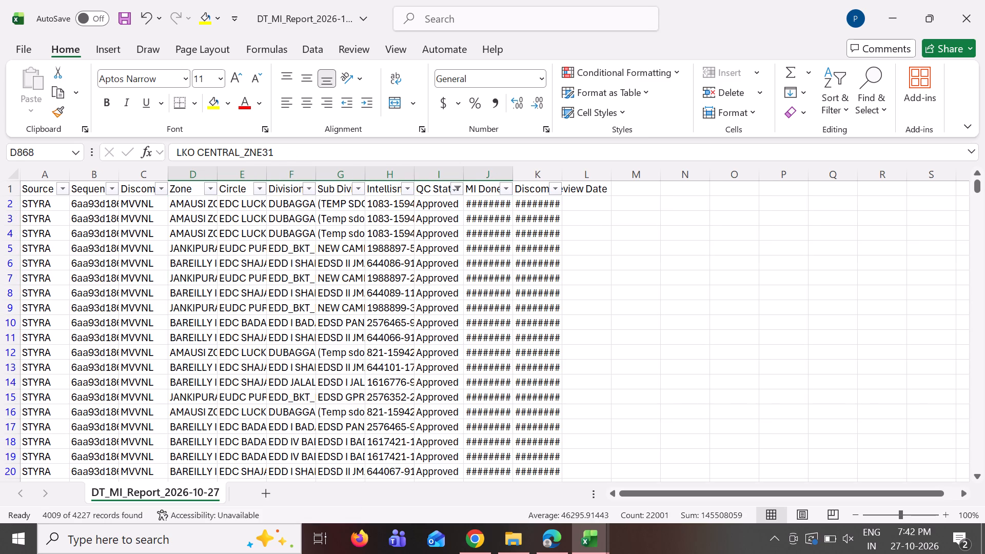
Filter the DT MI report's Discom Review Date column to 27 October 2026 only.
left_click(551, 191)
left_click(406, 355)
left_click(384, 404)
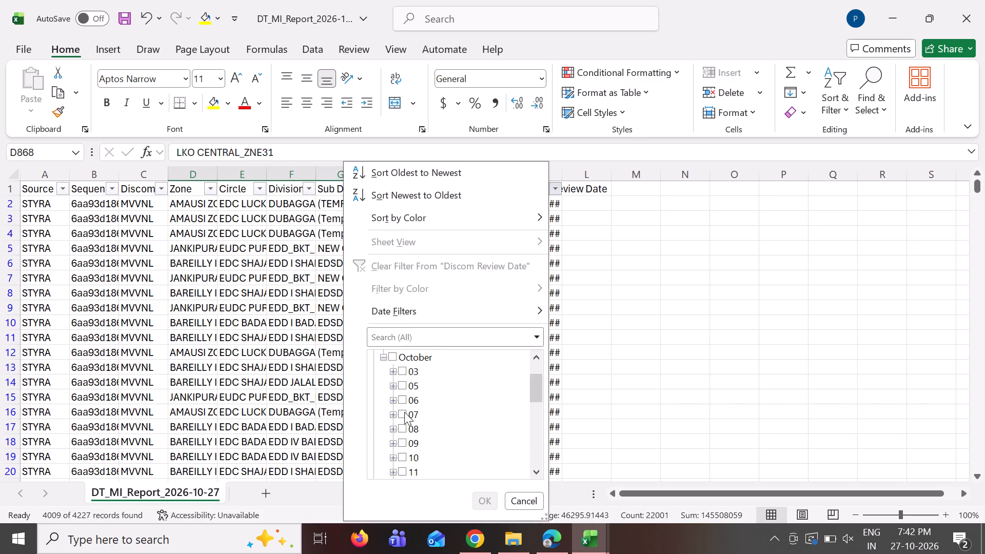
scroll(409, 427, "down", 9)
left_click(403, 445)
left_click(479, 513)
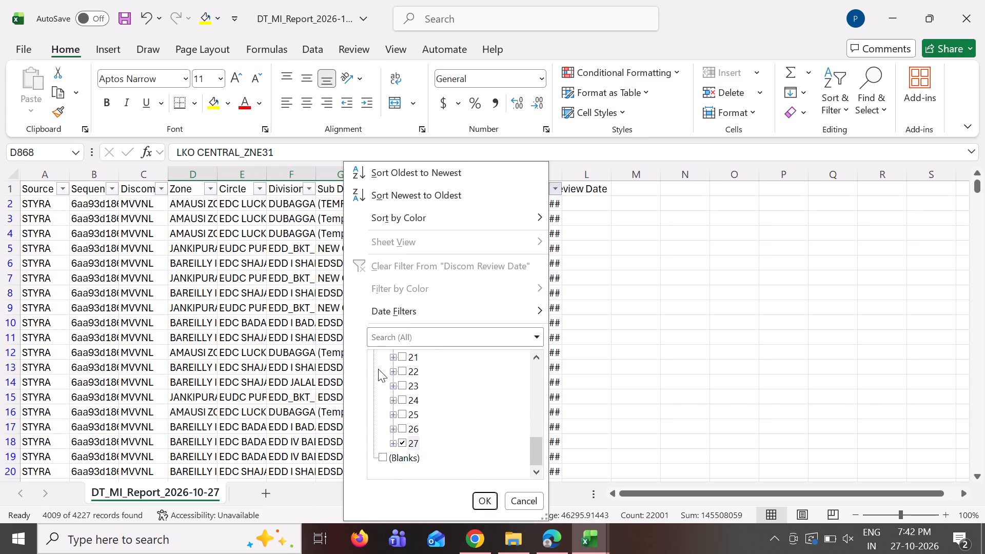
left_click(480, 496)
Copy the filtered DT MI rows from Zone through Discom Review Date and paste them at B2 of QC Status's DISCOM APPROVED sheet.
left_click_drag(289, 173, 345, 175)
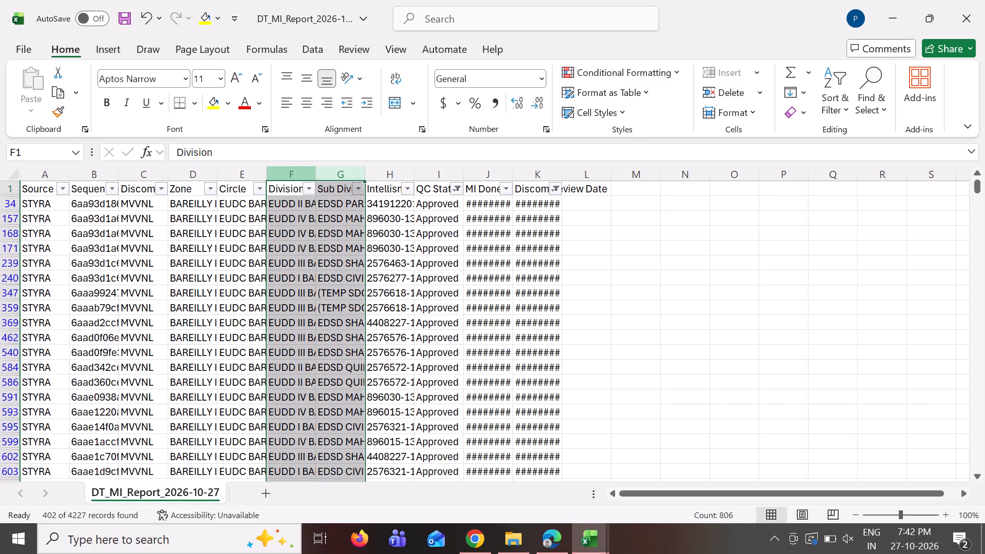
left_click(202, 203)
key("ctrl+shift+Right")
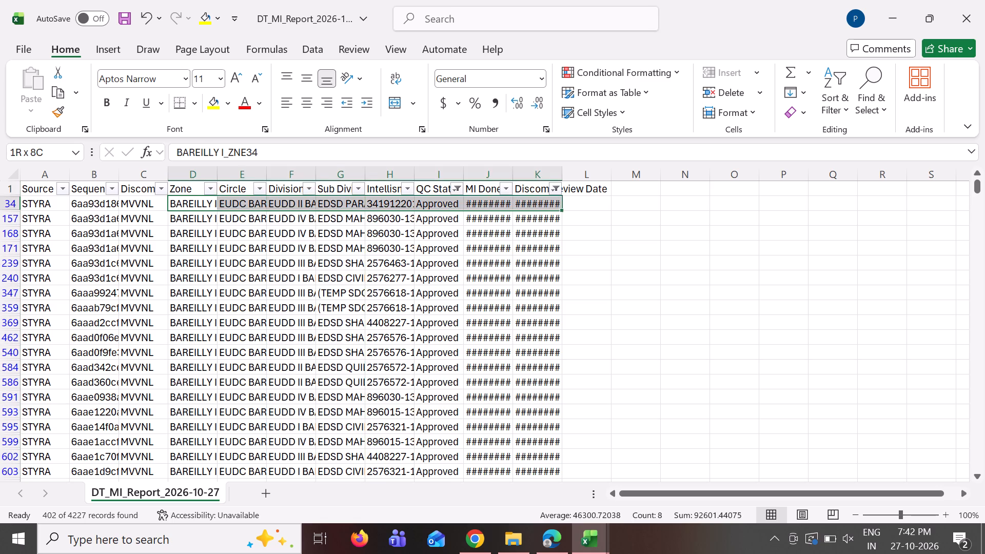
key("ctrl+shift+Down")
key("ctrl+c")
scroll(185, 240, "down", 1)
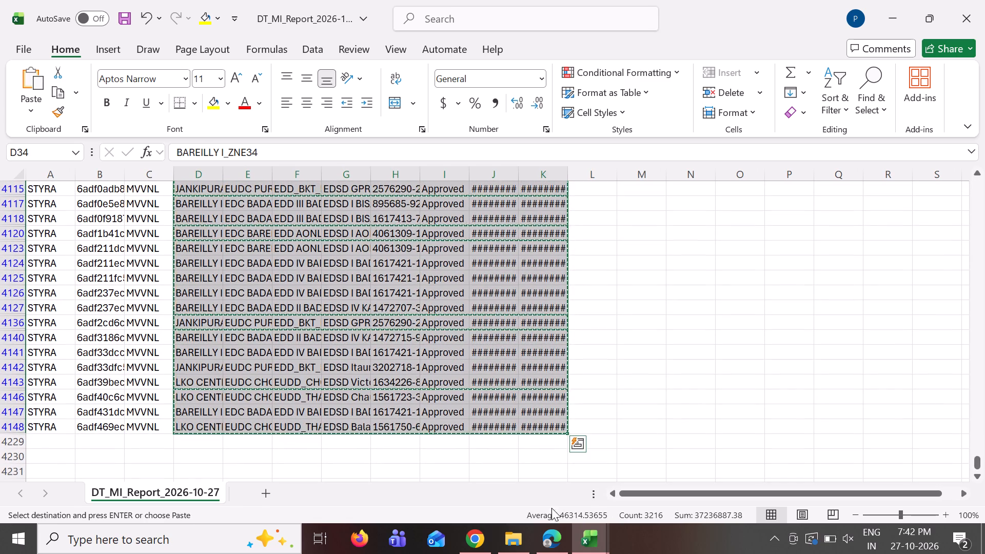
left_click(586, 548)
left_click(260, 483)
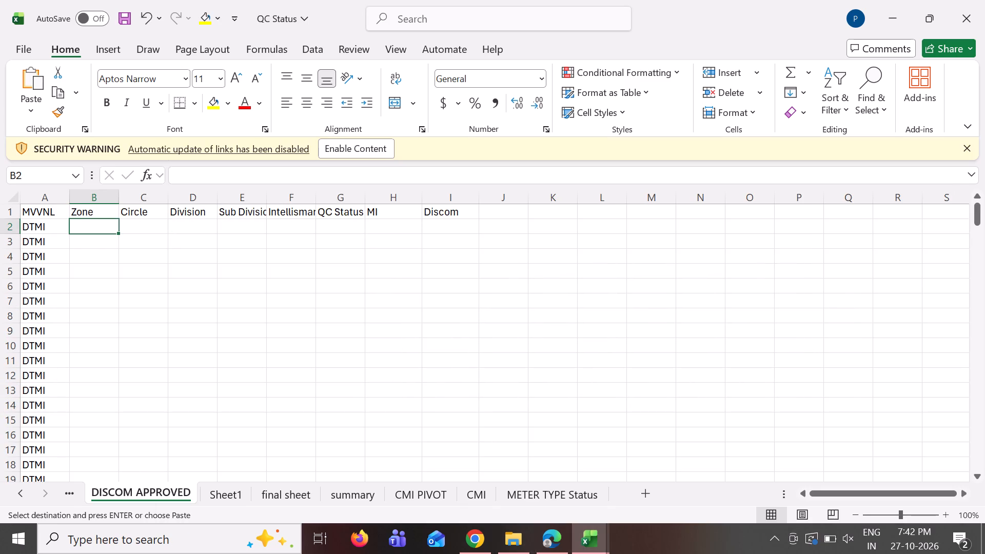
key("ctrl+v")
Fill the DTMI label down column A of DISCOM APPROVED through row 403, the last pasted DT MI record.
key("ctrl+Down")
key("Left")
key("Up")
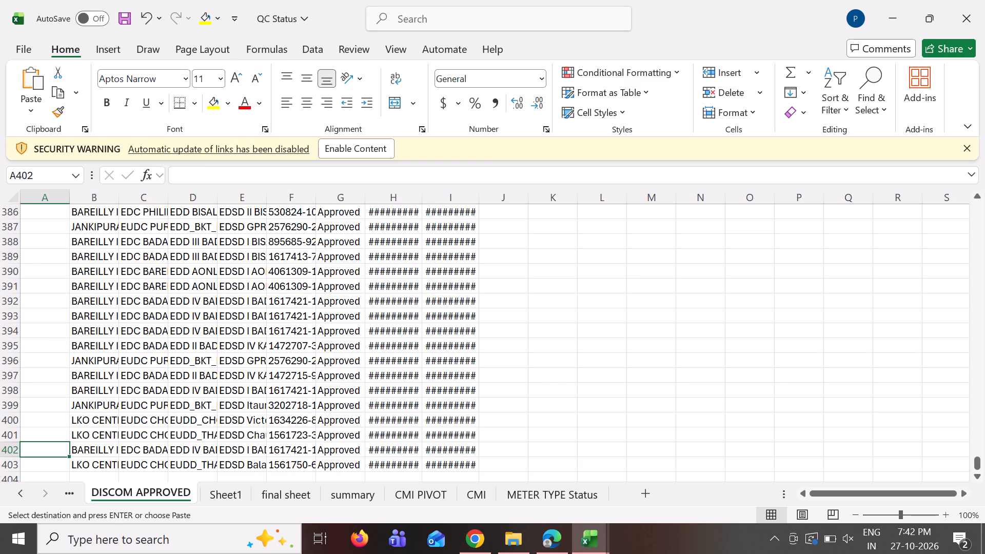
left_click_drag(974, 466, 980, 165)
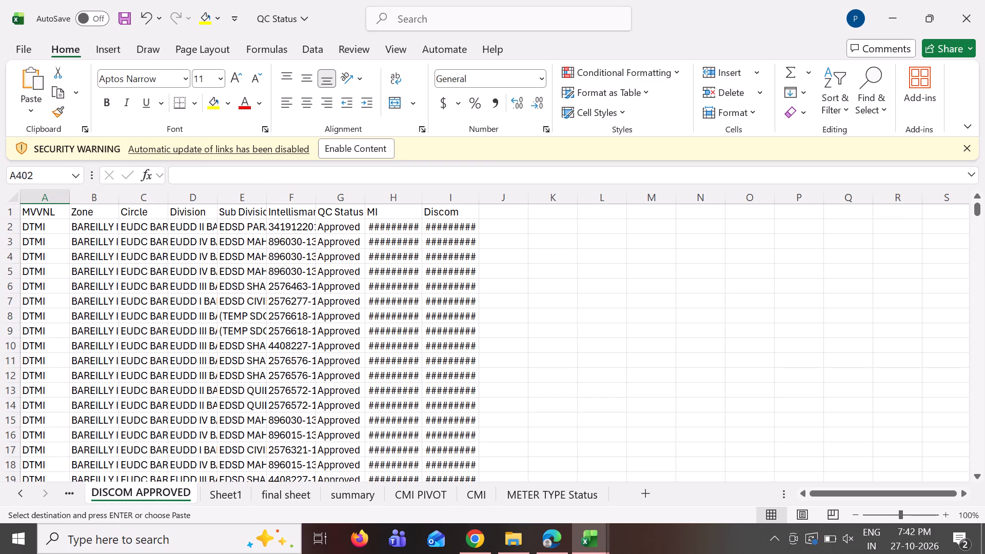
left_click(49, 221)
double_click(69, 230)
left_click(122, 238)
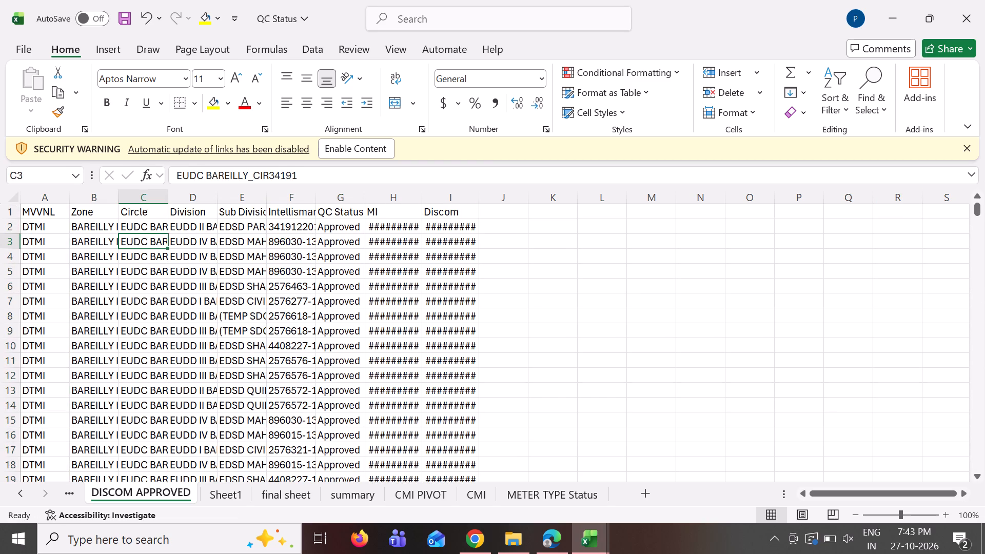
key("ctrl+Down")
key("Left")
key("Left")
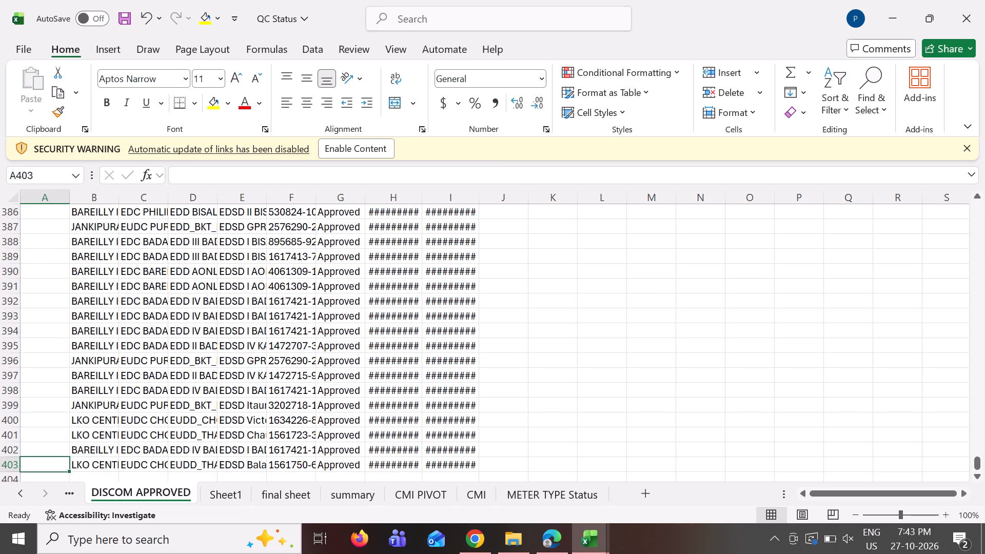
key("ctrl+shift+Up")
key("ctrl+d")
Enter NSC in cell A404, directly below the last DTMI row.
key("Down")
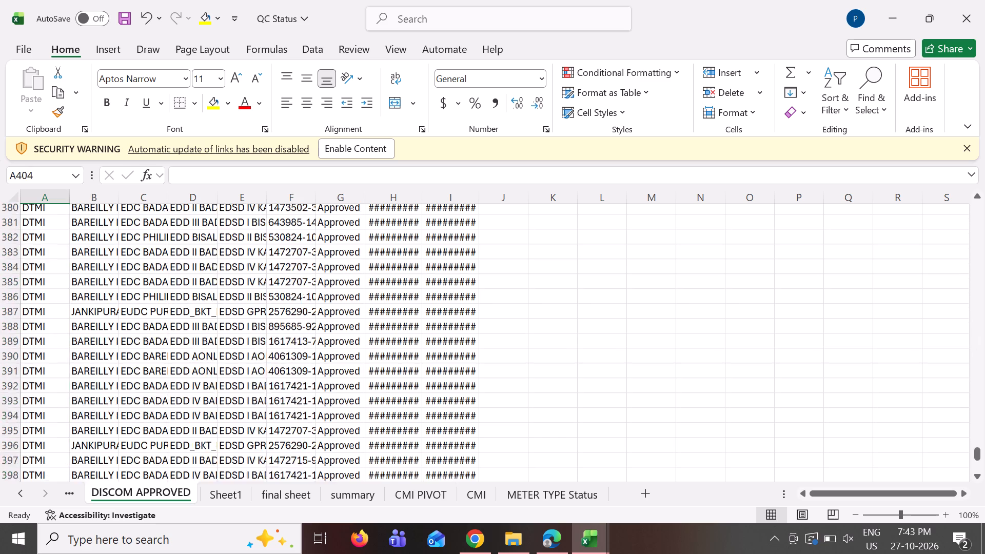
key("Down")
key("Up")
type("NSC")
scroll(101, 225, "down", 4)
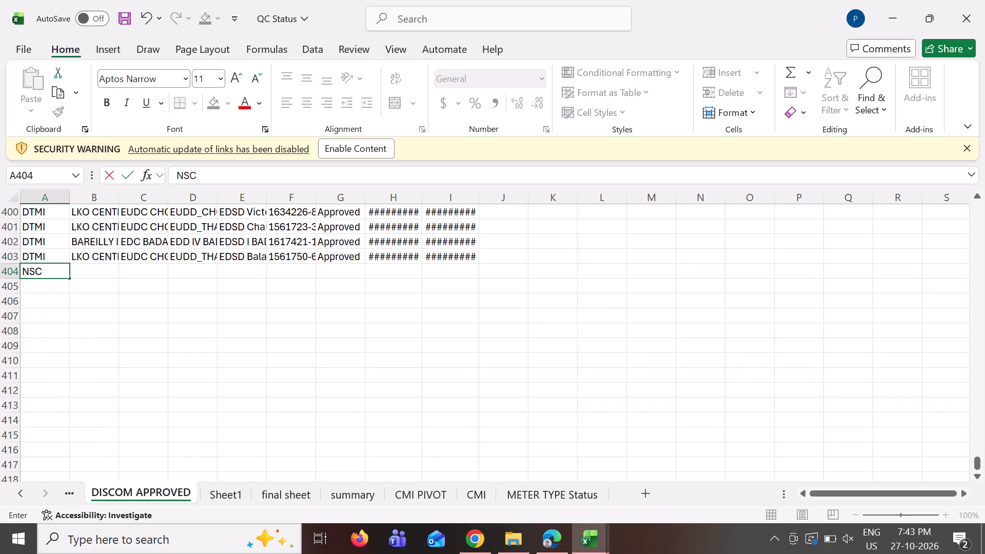
left_click(115, 266)
In the NSC_MI_Report workbook, filter the NSC Status column to Approved only.
left_click(578, 541)
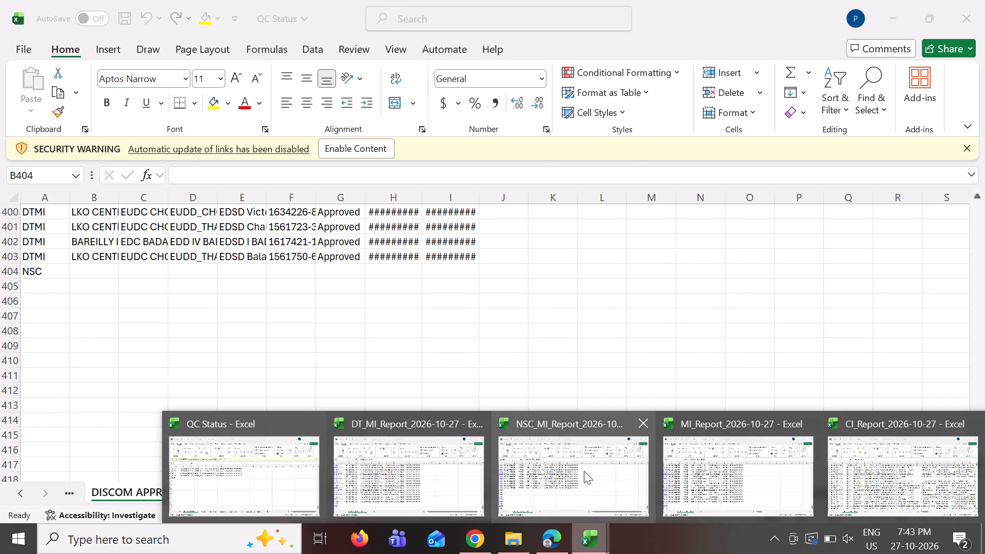
left_click(579, 462)
left_click_drag(976, 462, 977, 56)
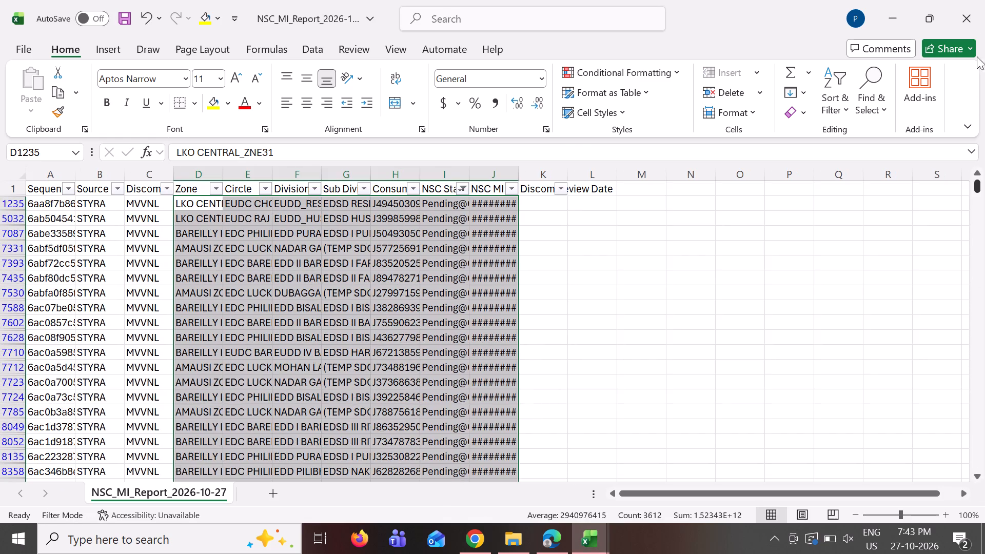
left_click_drag(977, 56, 978, 0)
left_click(465, 185)
left_click(330, 356)
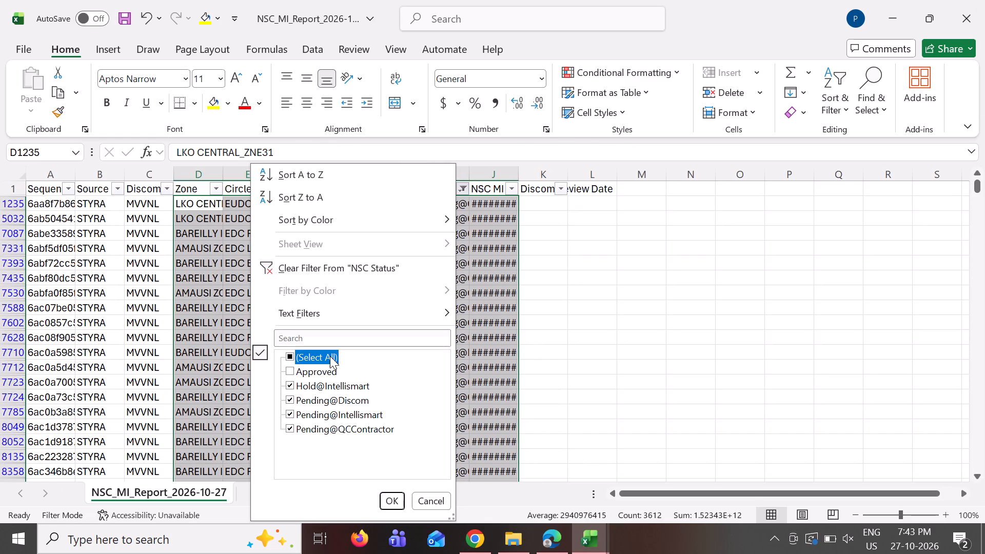
left_click(318, 354)
left_click(312, 369)
left_click(399, 500)
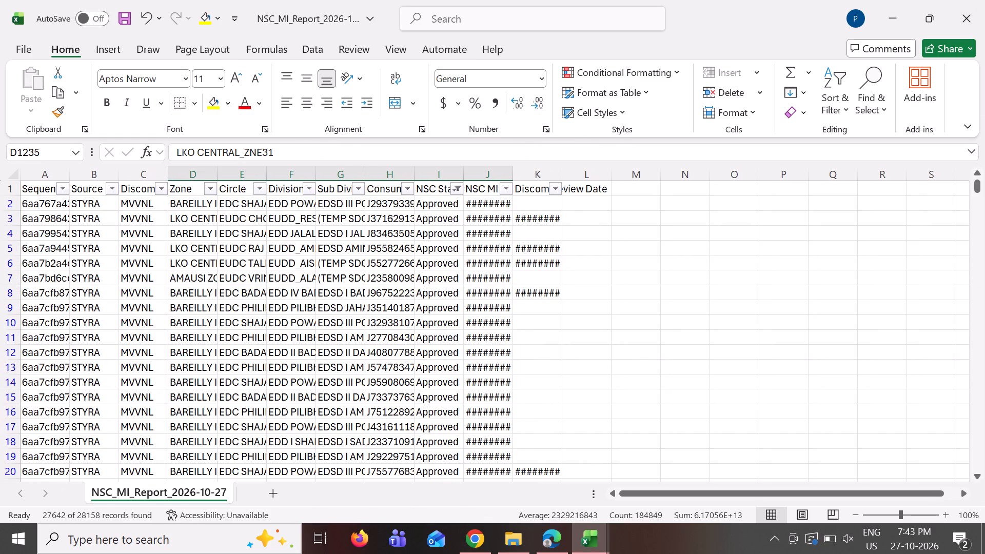
Filter the NSC MI report's Discom Review Date column to 27 October 2026 only.
left_click(560, 184)
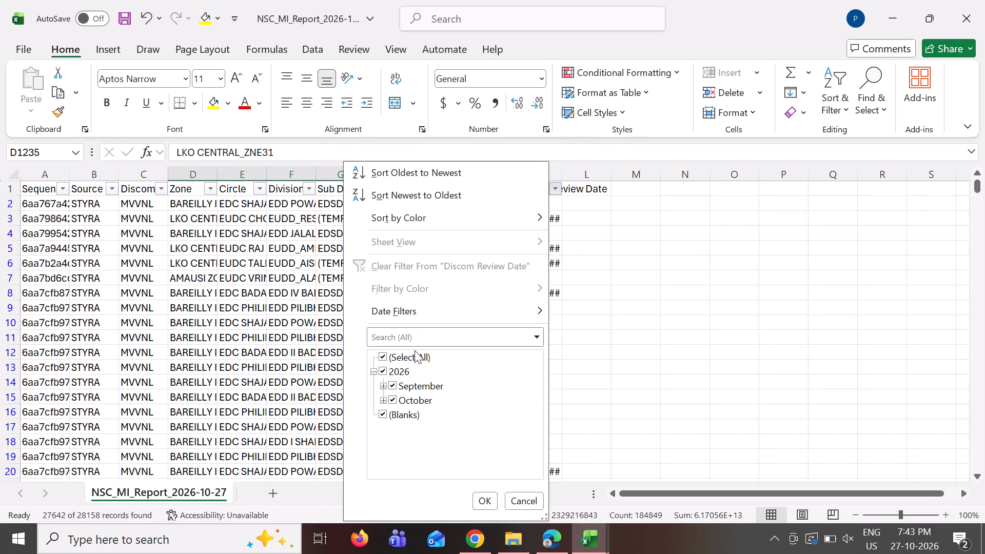
left_click(415, 350)
left_click(381, 397)
scroll(437, 418, "down", 10)
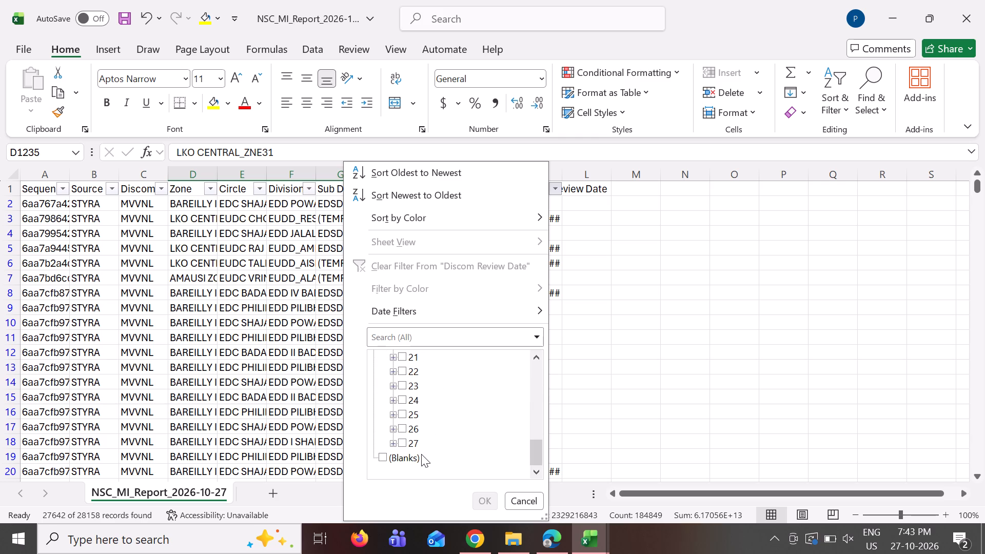
left_click(404, 447)
left_click(491, 507)
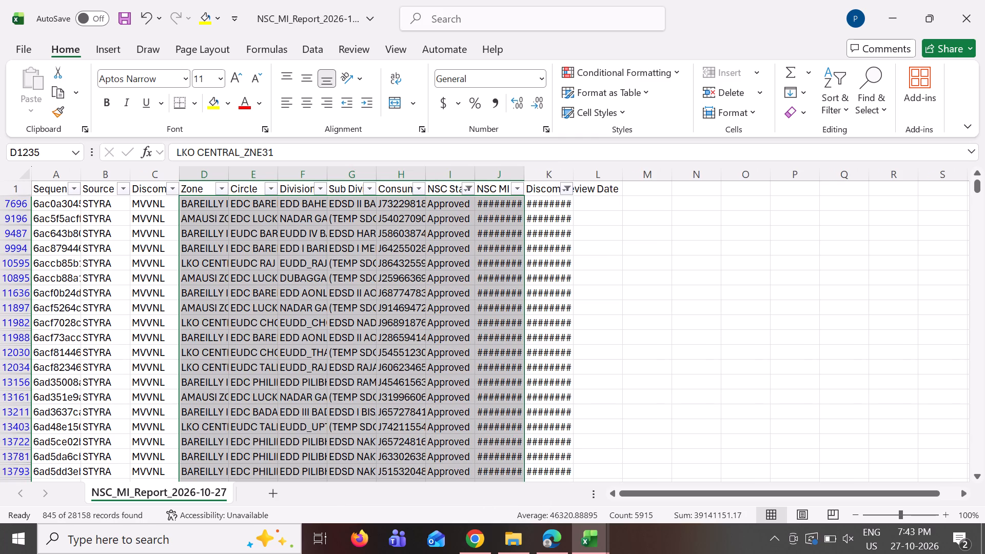
Copy the filtered NSC rows from Zone through Discom Review Date and paste them at B404 of QC Status's DISCOM APPROVED sheet.
left_click(208, 206)
key("ctrl+shift+Right")
key("ctrl+shift+Down")
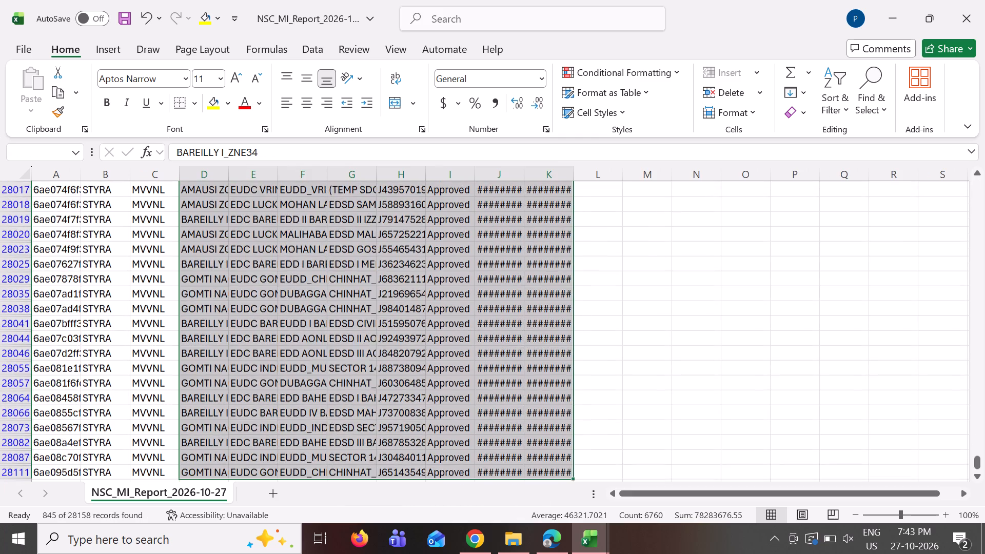
key("ctrl+c")
scroll(183, 225, "down", 4)
left_click(581, 536)
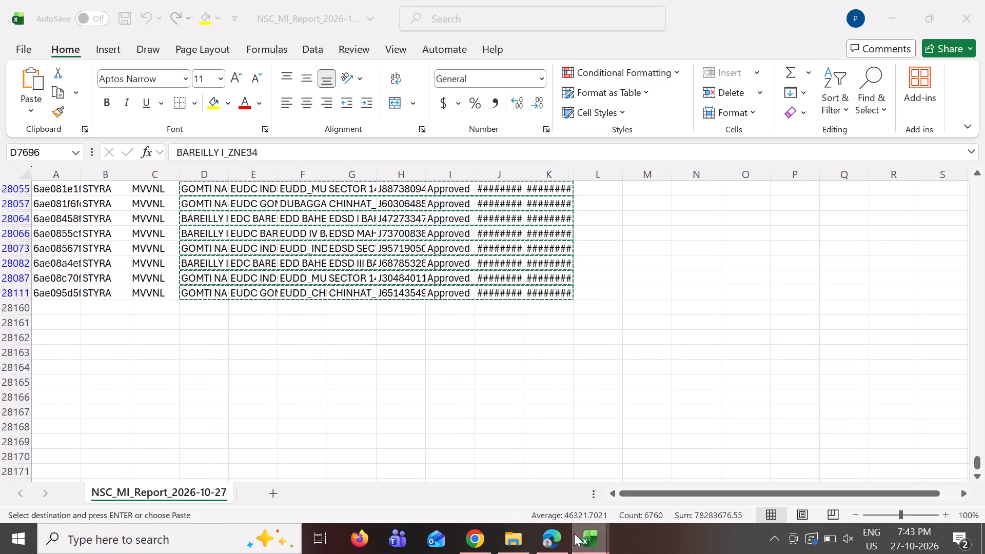
left_click(287, 484)
key("ctrl+v")
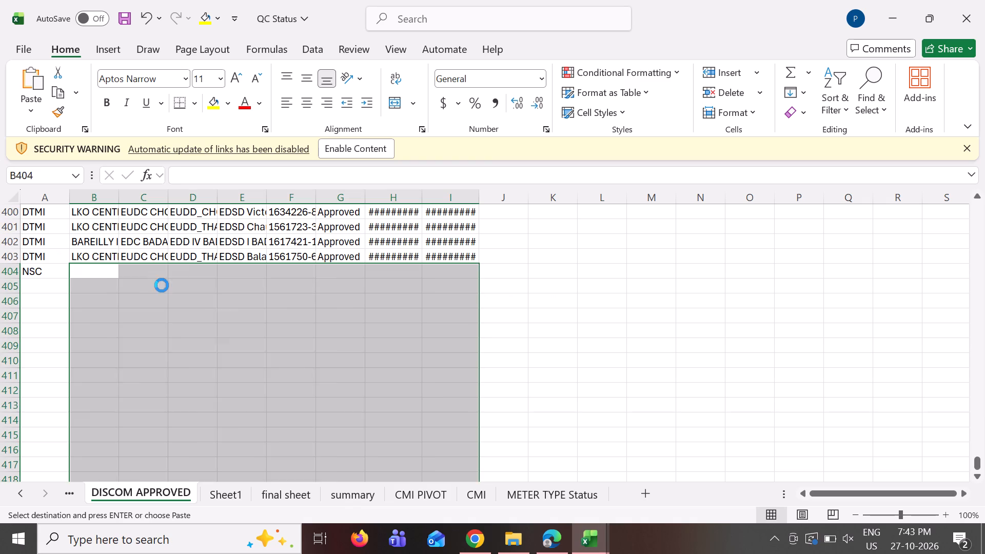
Fill NSC down column A from A404 to row 1248, then select the first empty cell below it, A1249.
key("ctrl+Down")
key("Left")
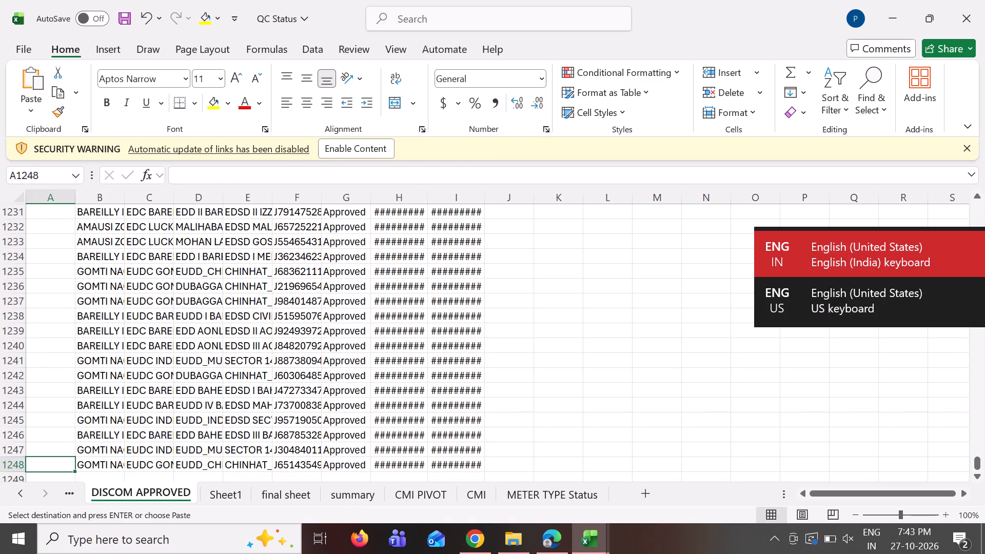
left_click(125, 299)
scroll(93, 291, "up", 20)
scroll(93, 291, "up", 6)
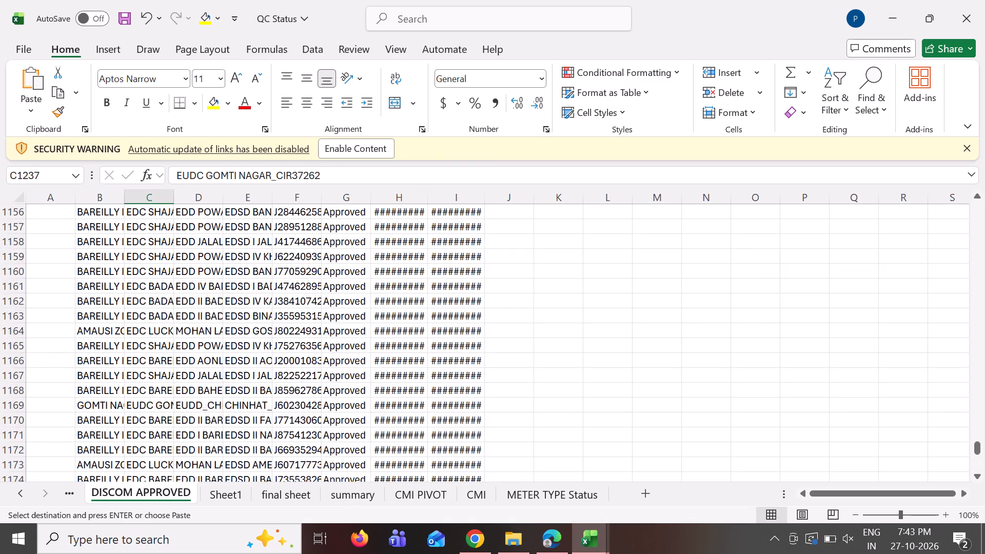
scroll(87, 267, "up", 4)
left_click_drag(976, 447, 974, 365)
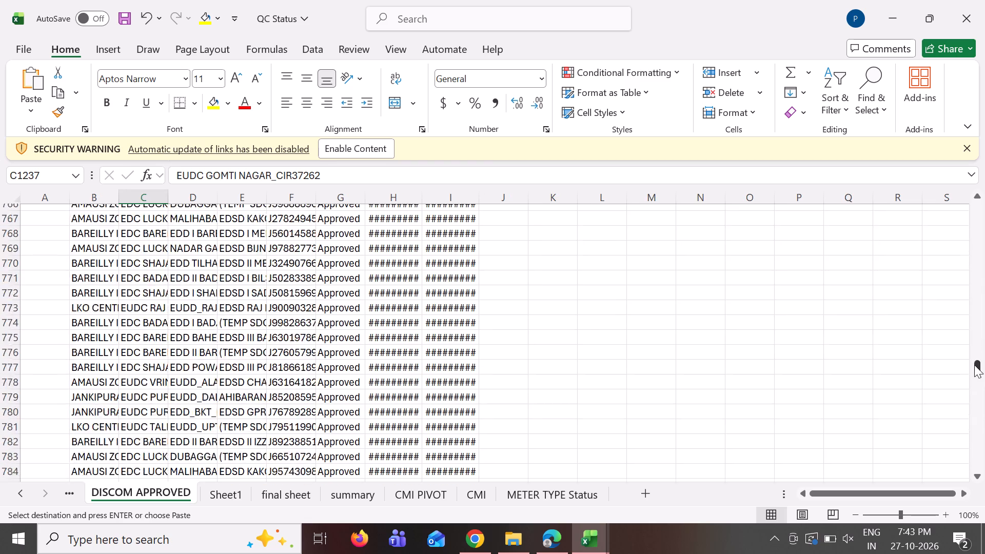
left_click_drag(974, 365, 976, 294)
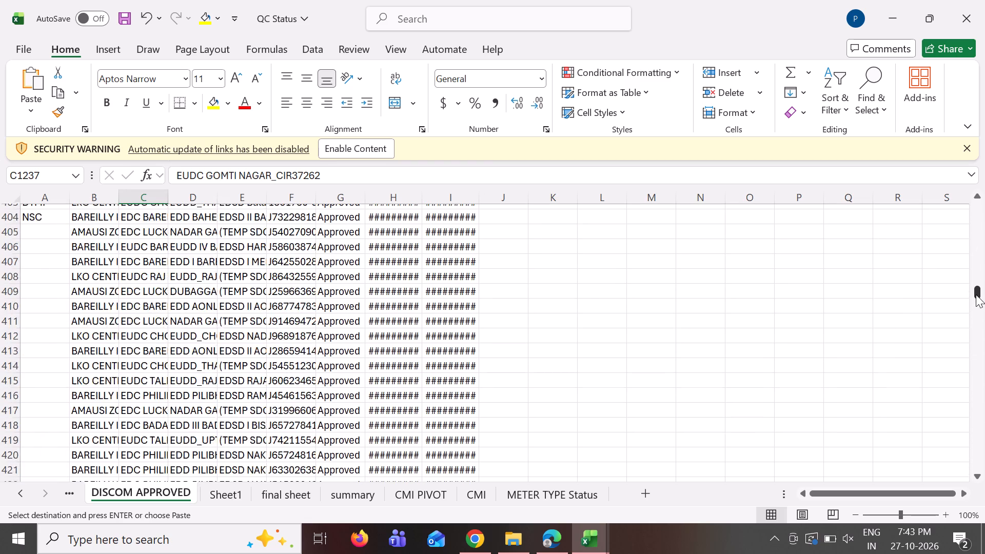
left_click_drag(976, 294, 975, 293)
left_click(46, 331)
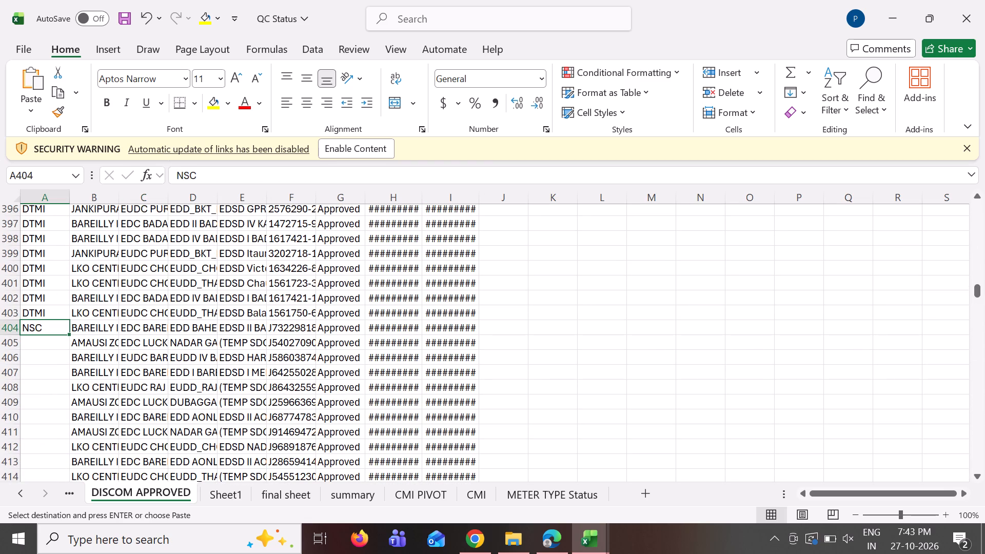
double_click(71, 332)
left_click(90, 328)
key("ctrl+Down")
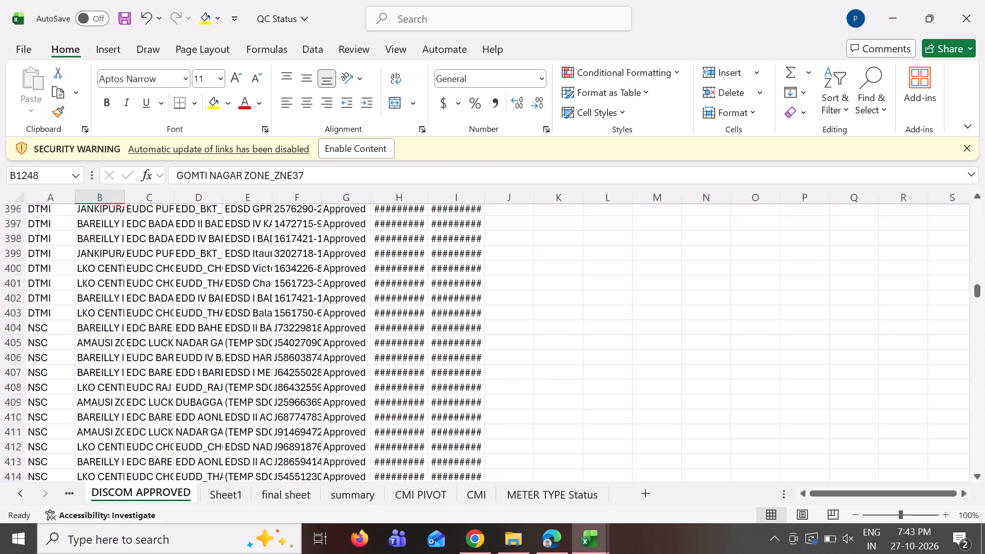
key("Left")
key("Down")
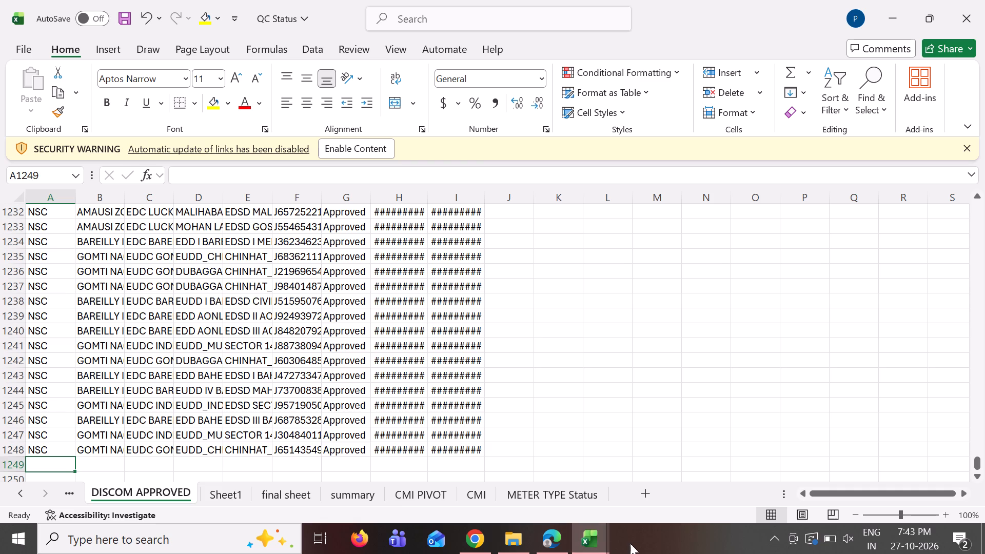
In the MI_Report workbook, filter the MI Status column to Approved only.
left_click(598, 539)
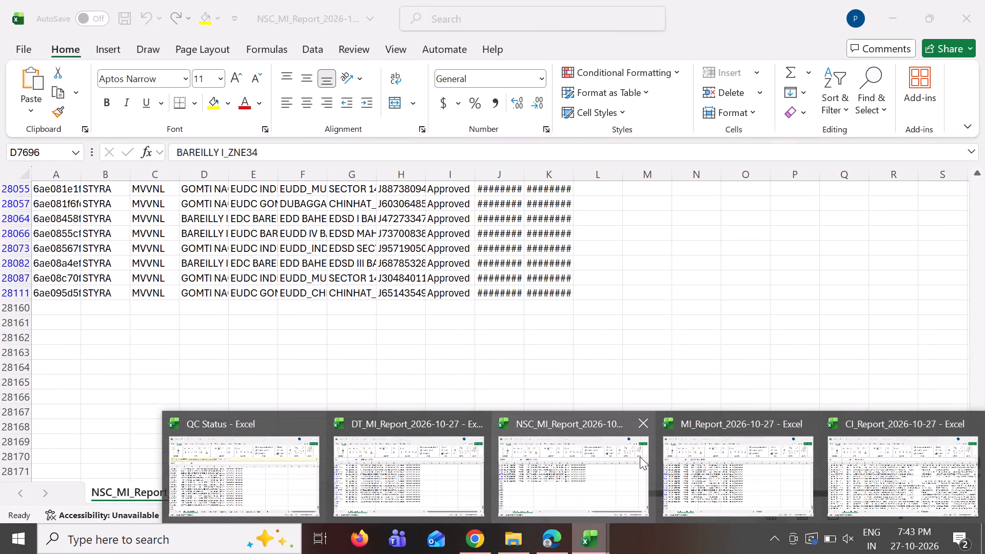
left_click(743, 469)
left_click_drag(979, 463, 979, 388)
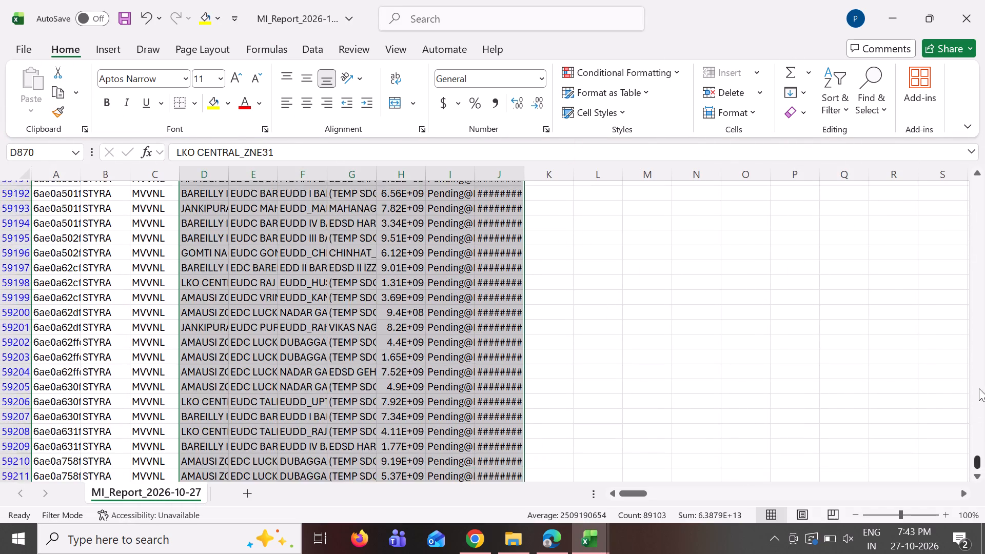
left_click_drag(979, 388, 977, 0)
left_click(465, 188)
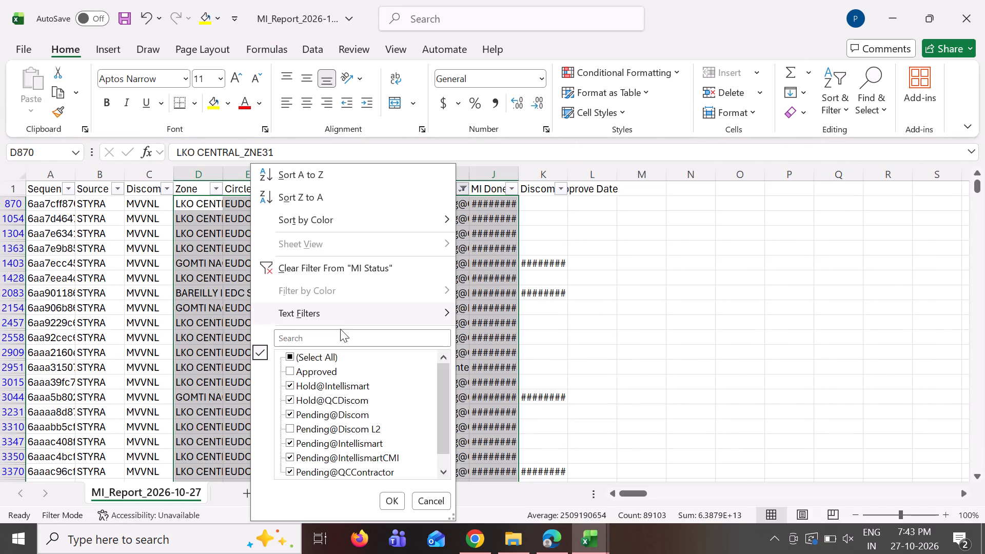
left_click(320, 355)
left_click(316, 352)
left_click(310, 371)
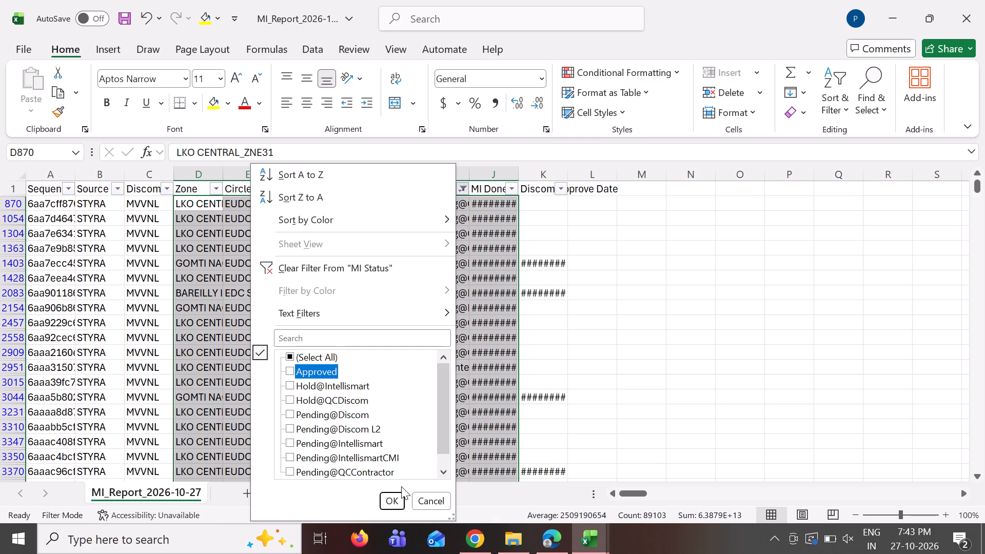
left_click(396, 500)
Filter the MI report's Discom Approve Date column to 27 October 2026 only.
left_click(556, 189)
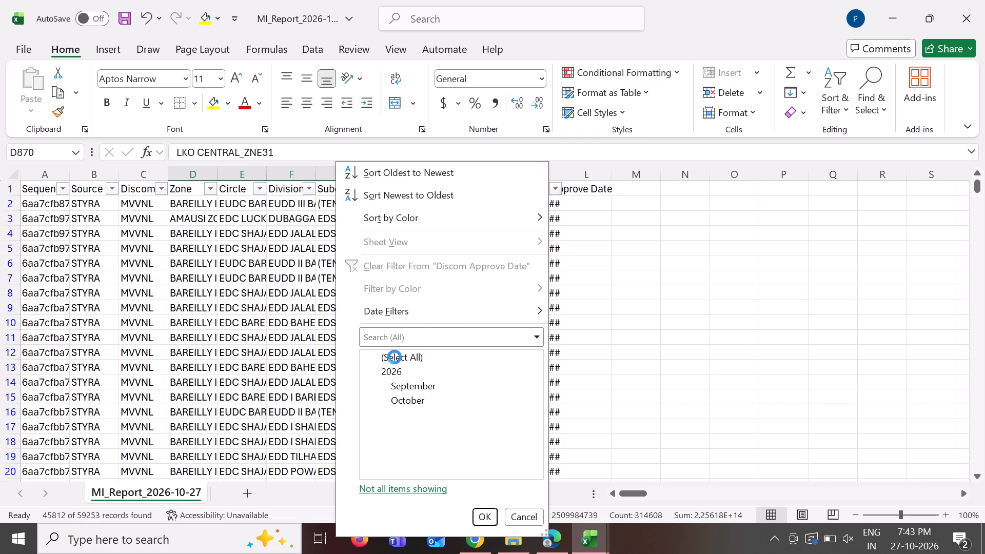
left_click(395, 357)
left_click(373, 398)
scroll(404, 418, "down", 11)
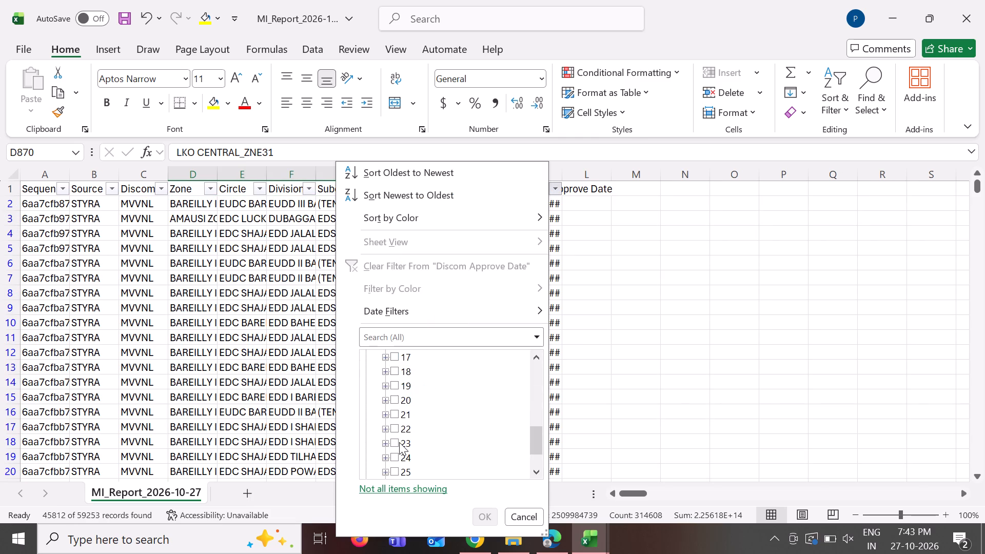
scroll(399, 443, "down", 5)
left_click(397, 440)
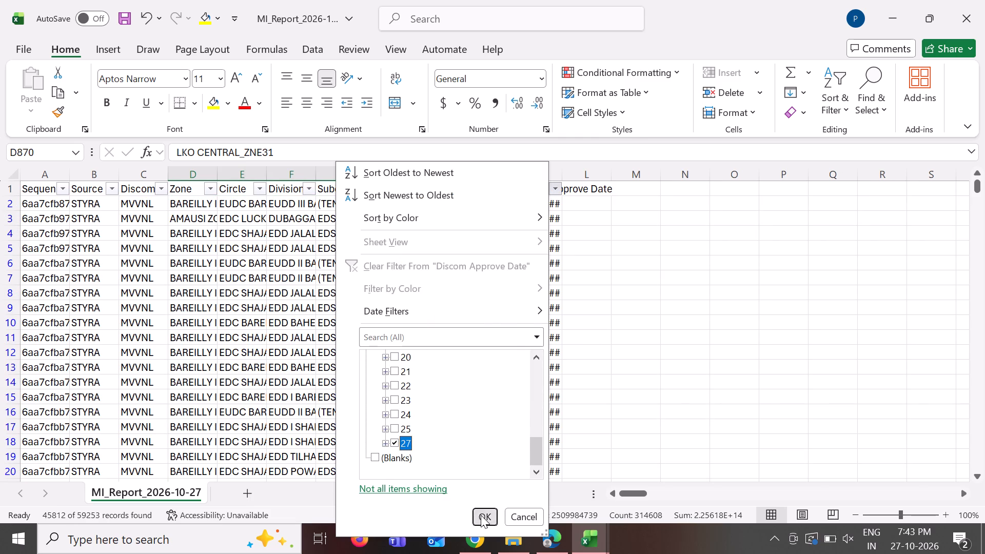
left_click(480, 515)
Select and copy the filtered MI rows from Zone through Discom Approve Date.
left_click(218, 202)
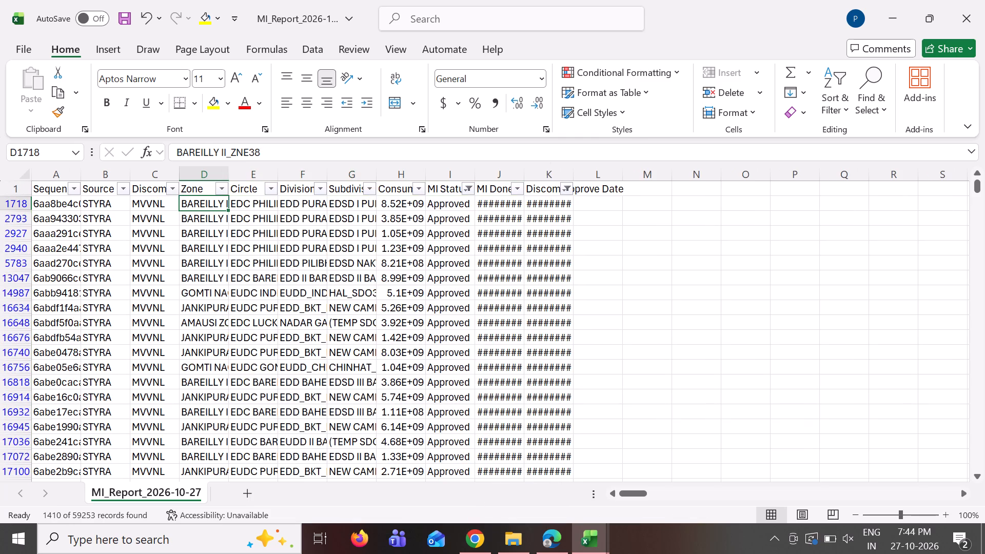
key("ctrl+shift+Right")
key("ctrl+shift+Down")
key("ctrl+c")
scroll(382, 275, "down", 2)
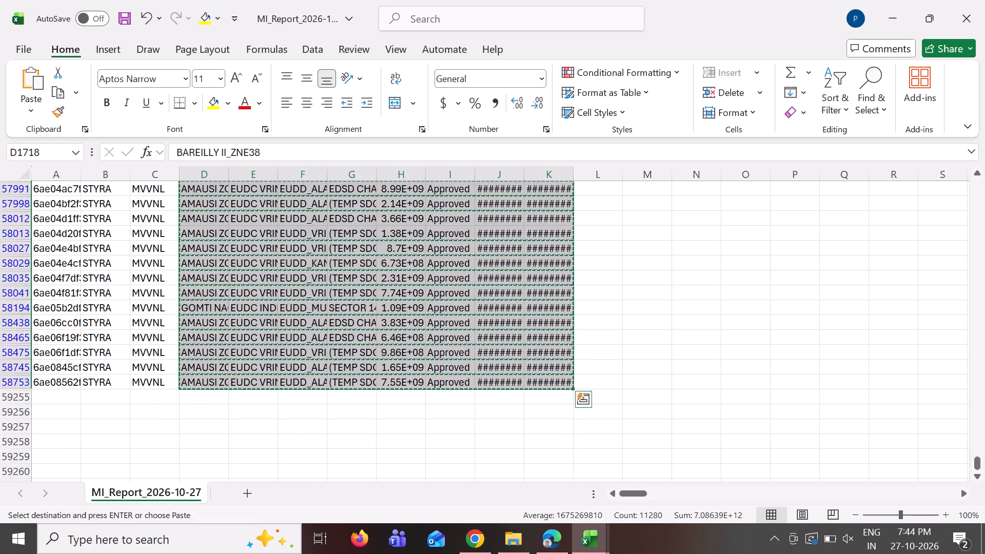
Enter MI in cell A1249 of QC Status's DISCOM APPROVED sheet, directly below the last NSC row.
left_click(600, 543)
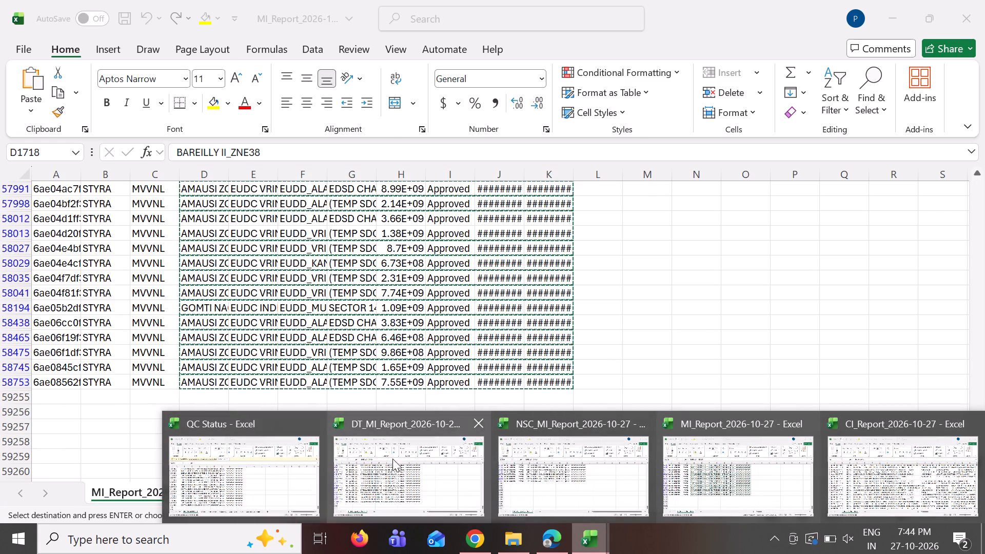
left_click(296, 466)
scroll(251, 347, "down", 5)
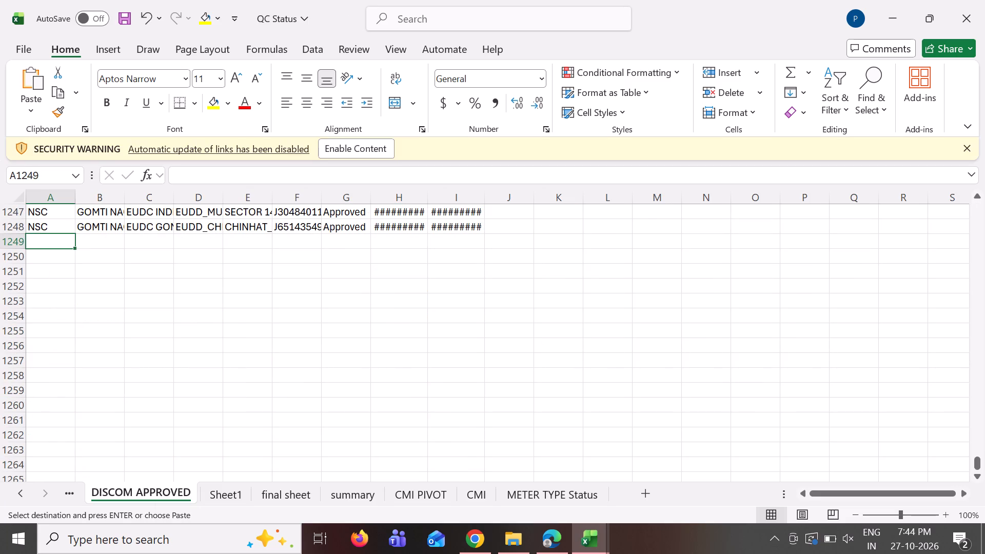
type("MI")
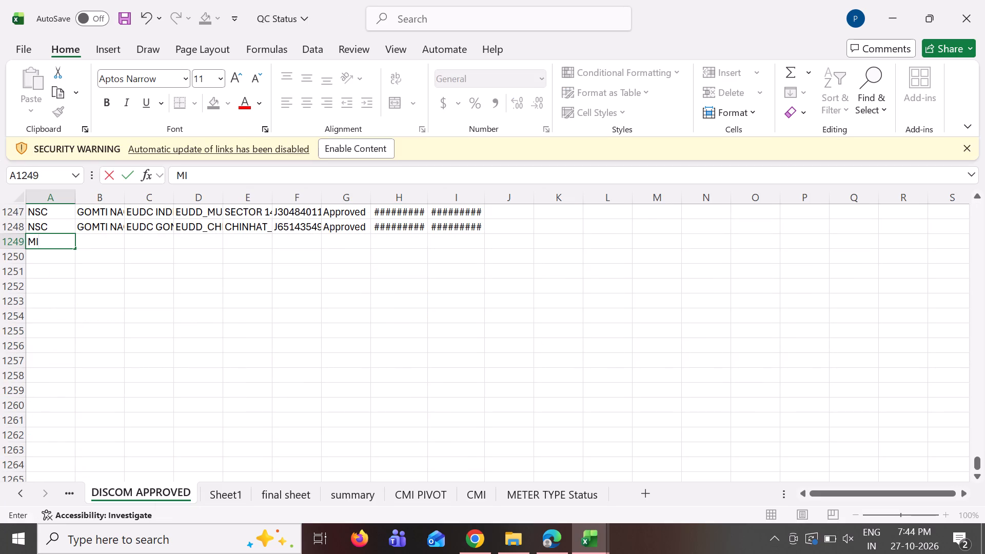
Copy the selected MI report rows again and paste them at B1249 of the DISCOM APPROVED sheet.
left_click(99, 243)
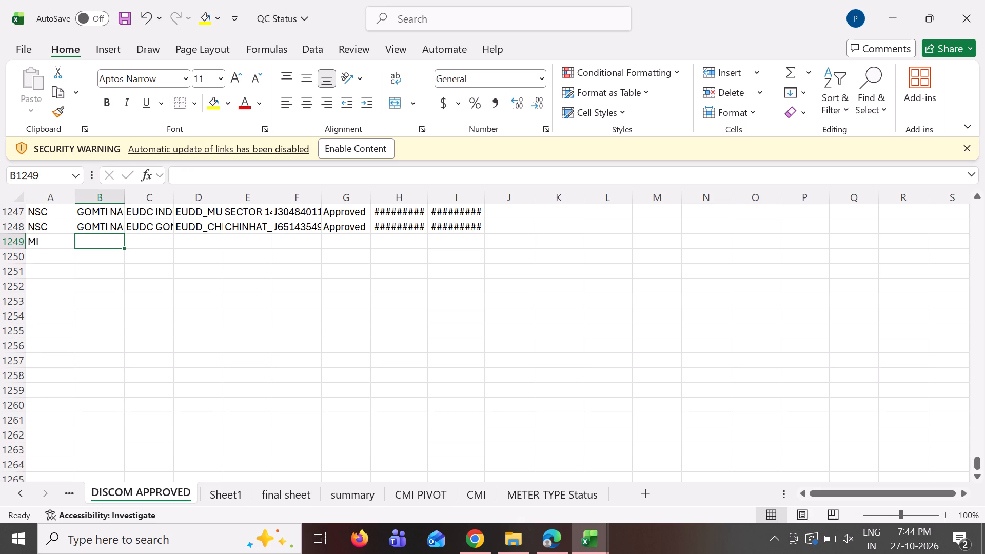
key("ctrl+v")
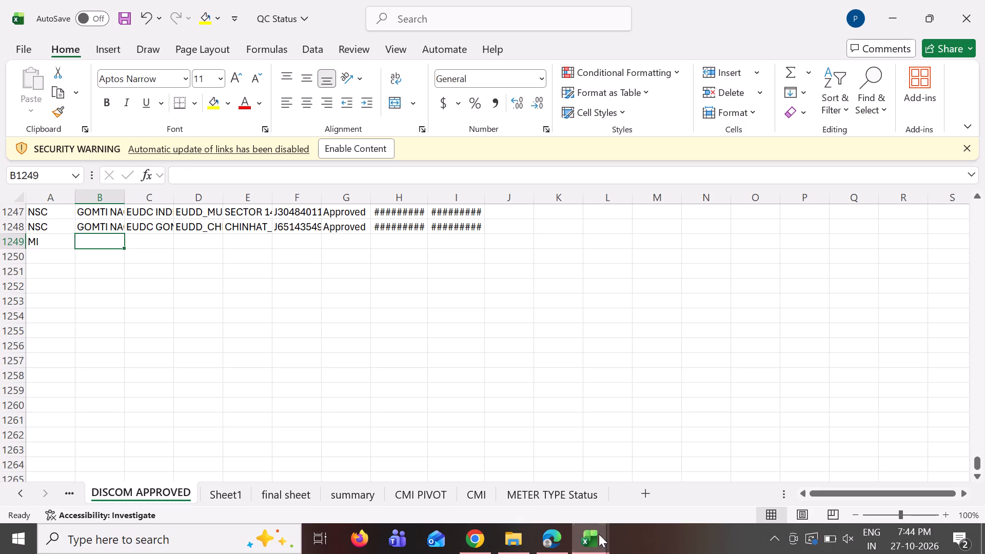
left_click_drag(613, 544, 607, 544)
left_click(597, 543)
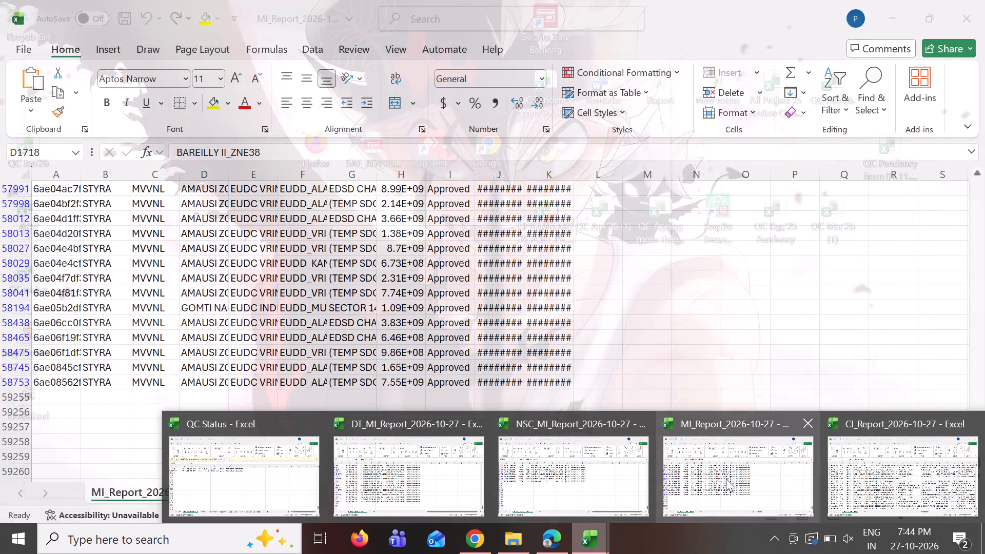
left_click(726, 479)
key("ctrl+c")
left_click(584, 540)
left_click(246, 471)
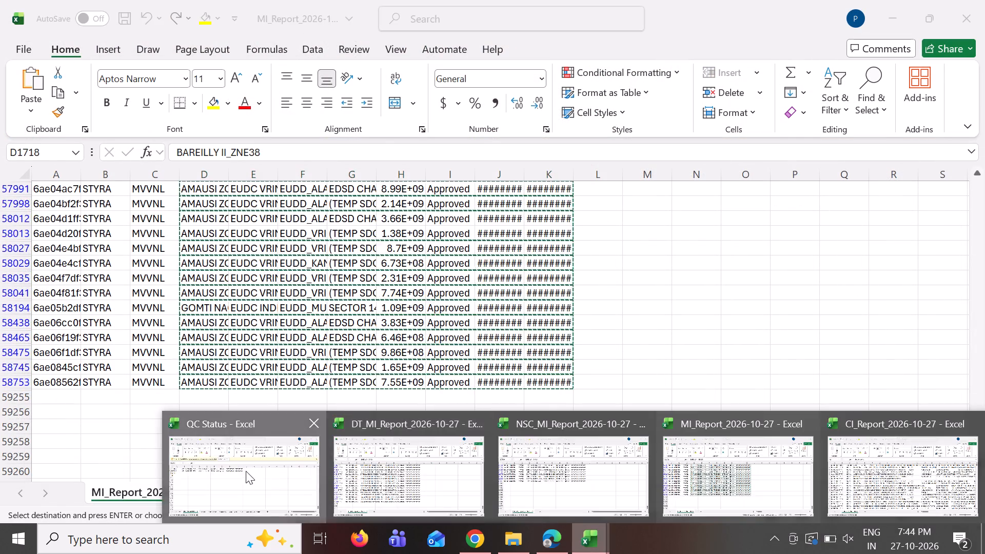
key("ctrl+v")
Fill MI down column A from A1249 to the last pasted MI row, 2658.
key("ctrl+Down")
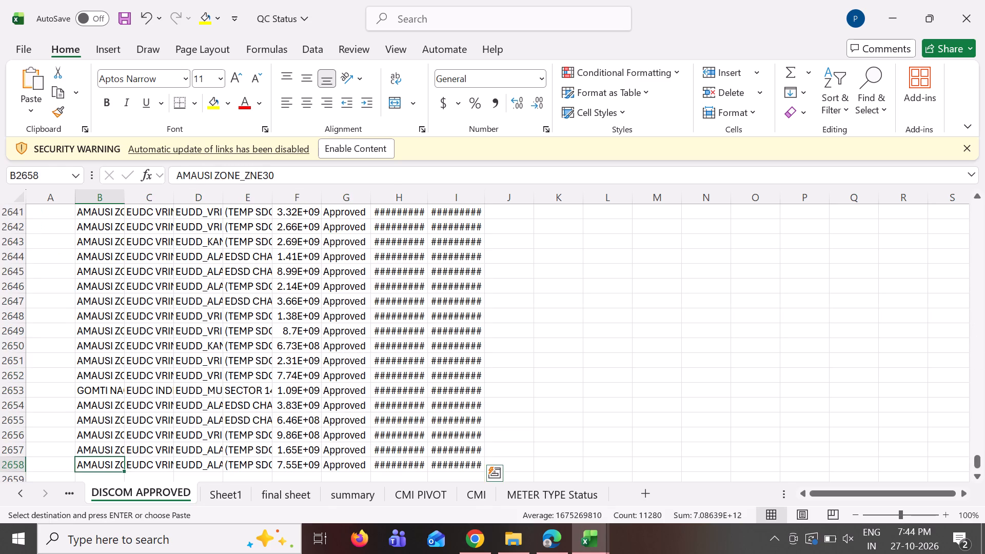
key("Left")
key("ctrl+shift+Up")
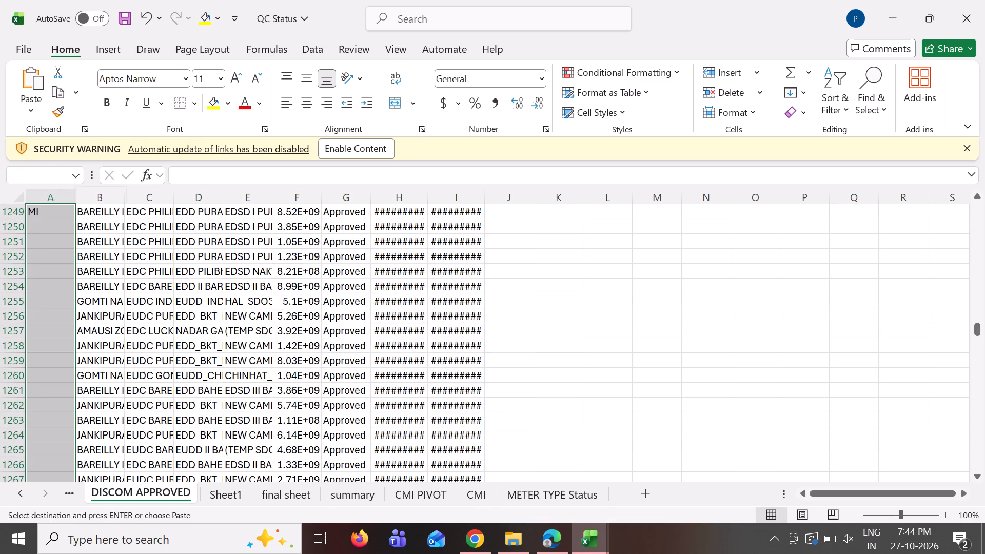
key("ctrl+d")
scroll(251, 431, "up", 3)
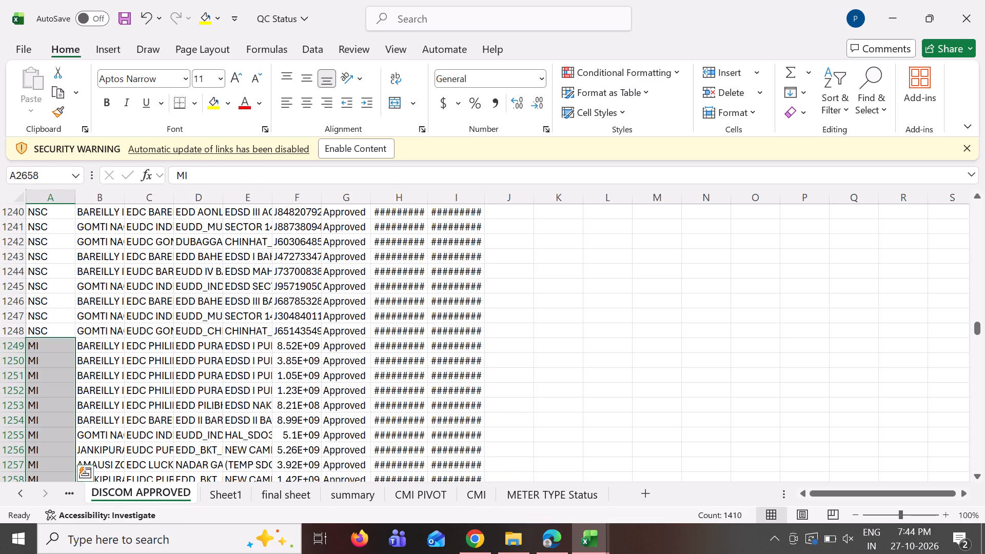
In the MI and Discom date columns H and I, replace every match of a space followed by * with nothing.
key("ctrl+Down")
key("ctrl+Up")
key("ctrl+Up")
key("ctrl+Up")
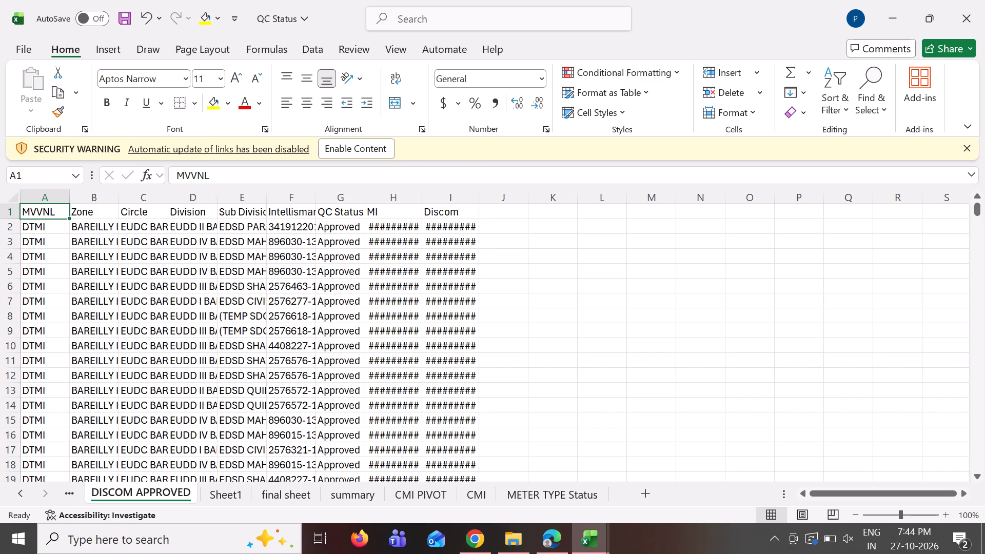
left_click(418, 194)
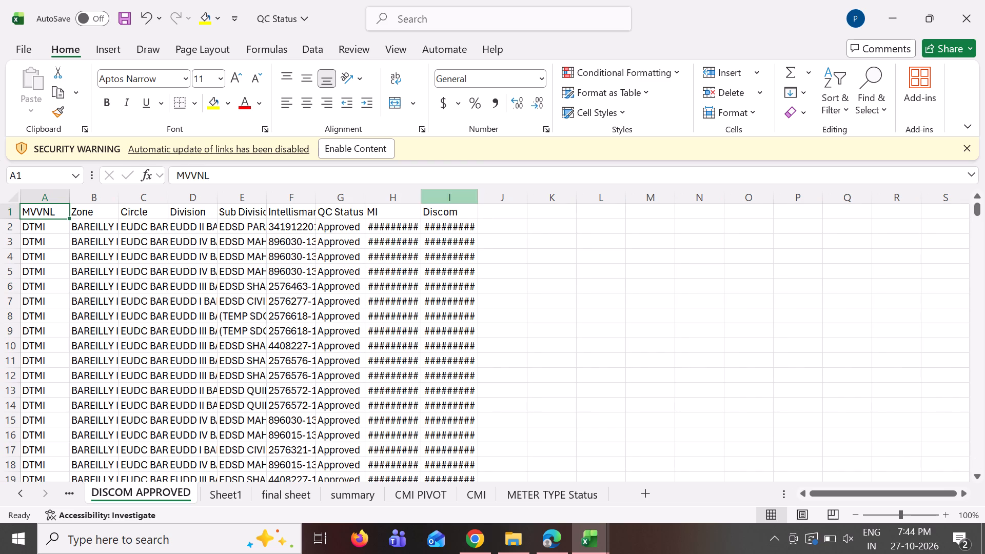
left_click(402, 199)
left_click(446, 198, "ctrl")
key("ctrl+h")
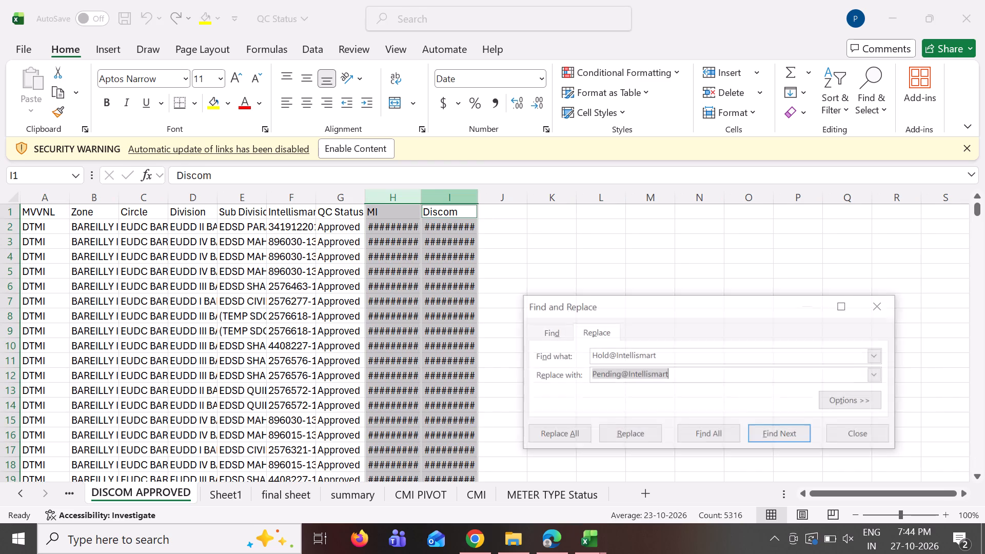
left_click(881, 355)
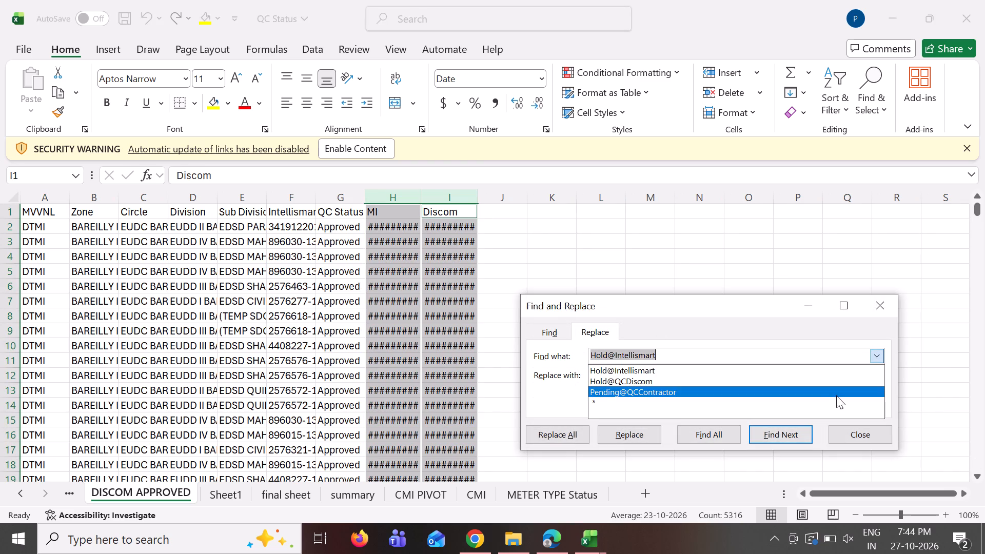
left_click(834, 399)
left_click_drag(682, 369, 494, 351)
key("BackSpace")
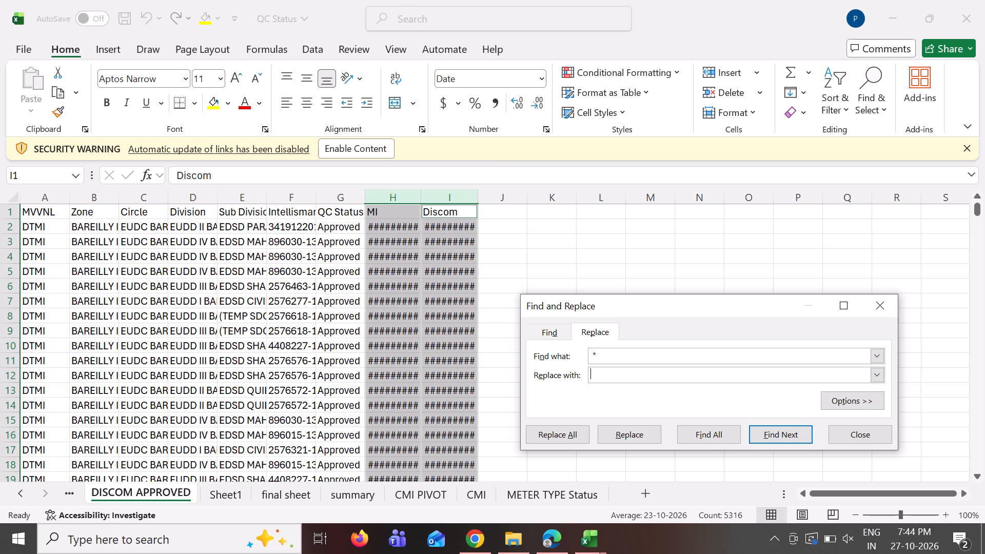
left_click(551, 436)
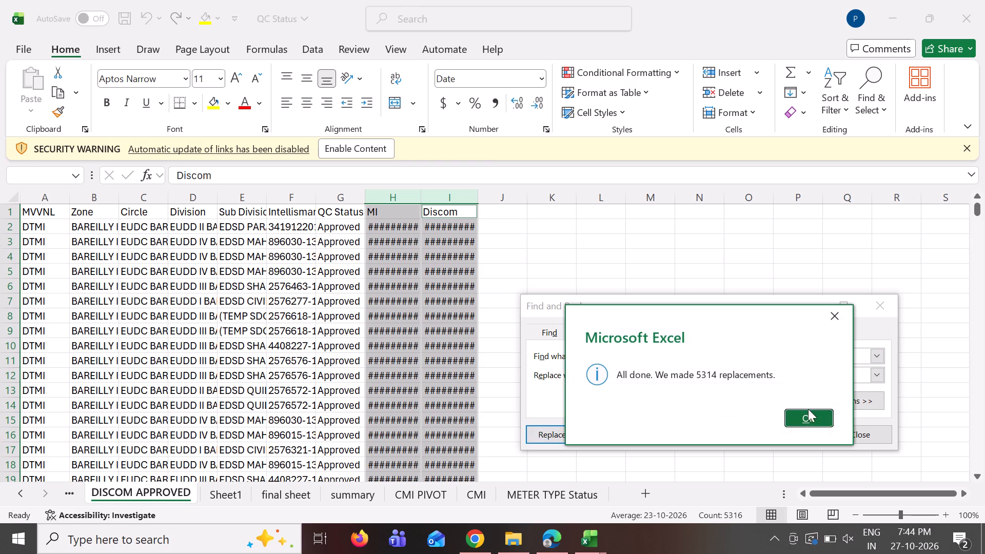
left_click(806, 413)
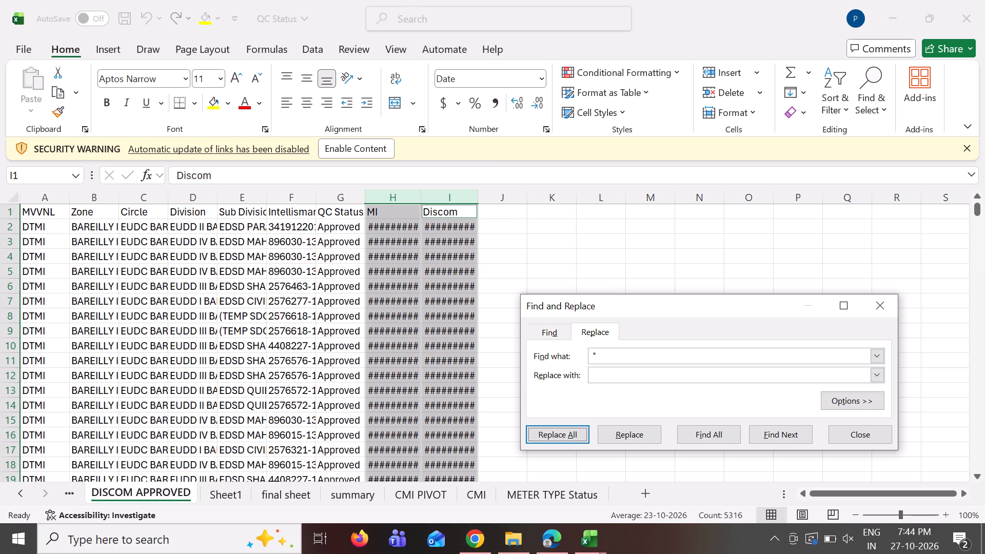
left_click(407, 207)
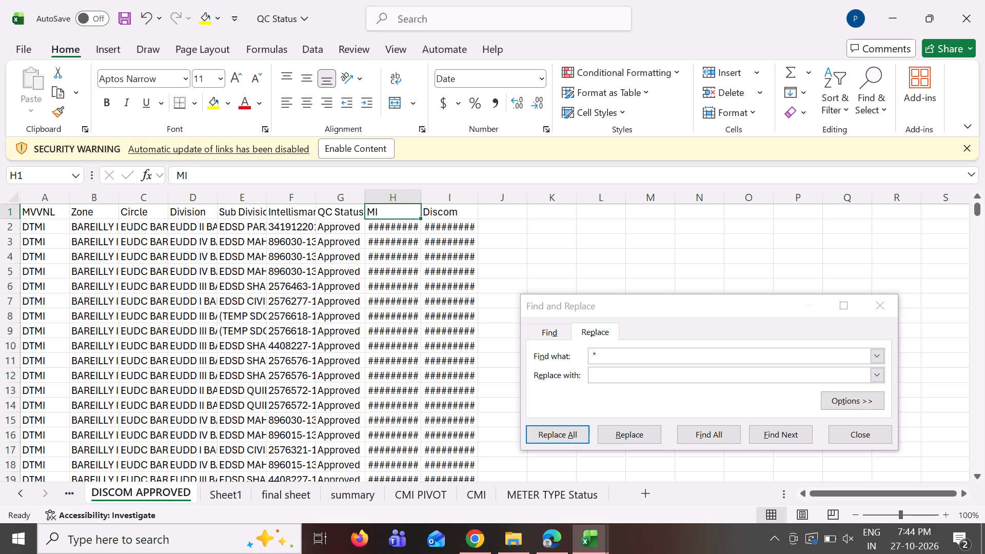
Refresh the pivot table on the DISCOM PIVOT sheet.
left_click(26, 491)
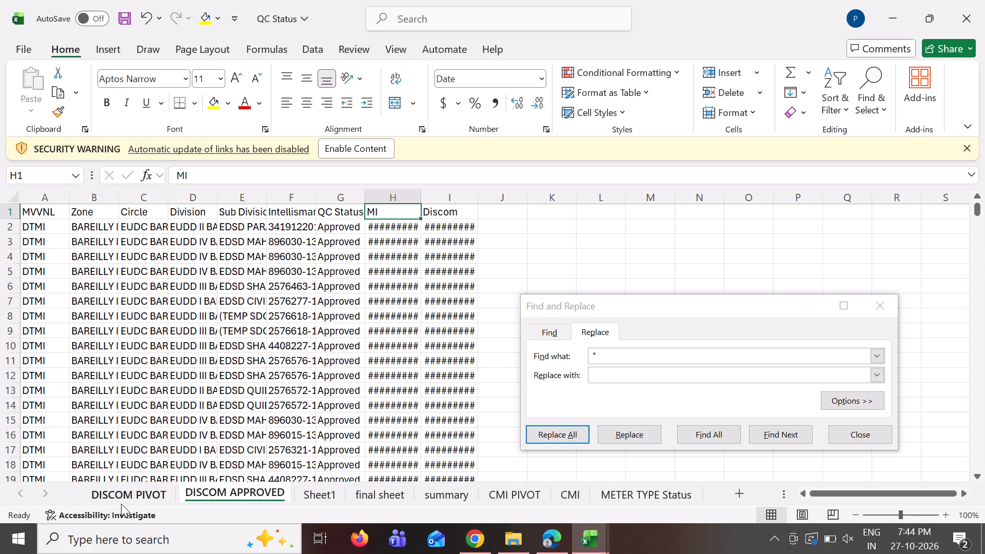
left_click(126, 501)
right_click(317, 319)
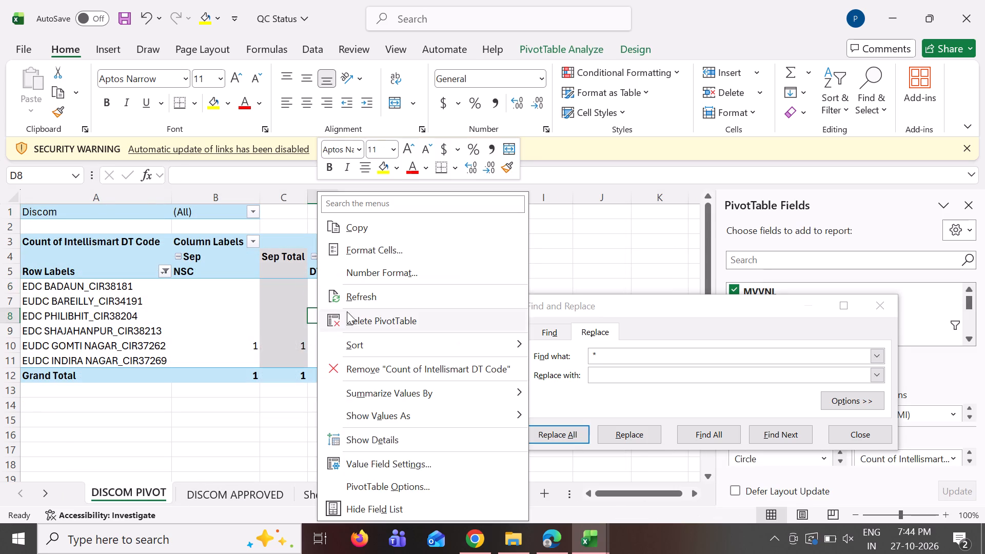
left_click(389, 290)
Copy the October MI, DTMI and NSC counts for all circles (E6:G19) and paste them as values at FSU3 of the summary sheet.
left_click_drag(363, 289, 443, 544)
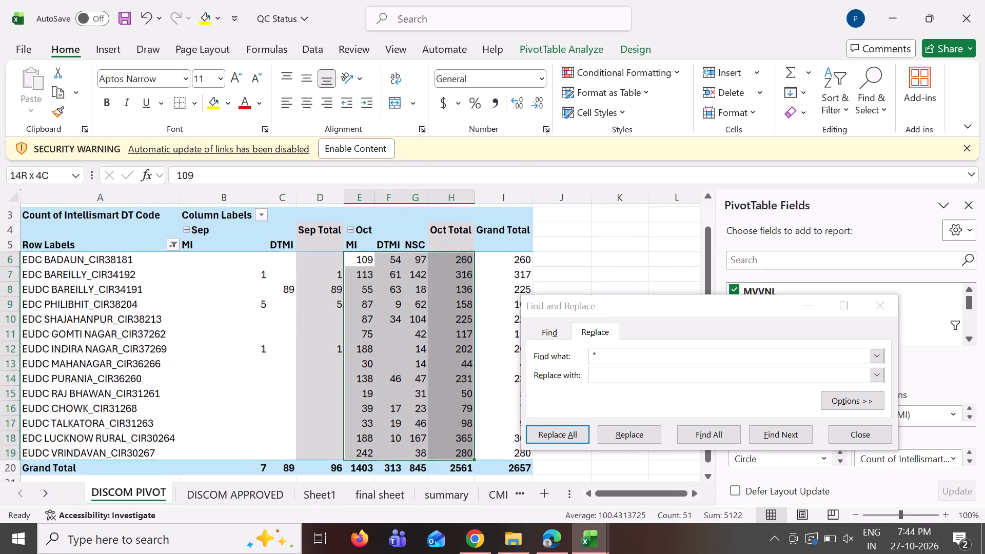
left_click_drag(443, 544, 422, 436)
key("ctrl+c")
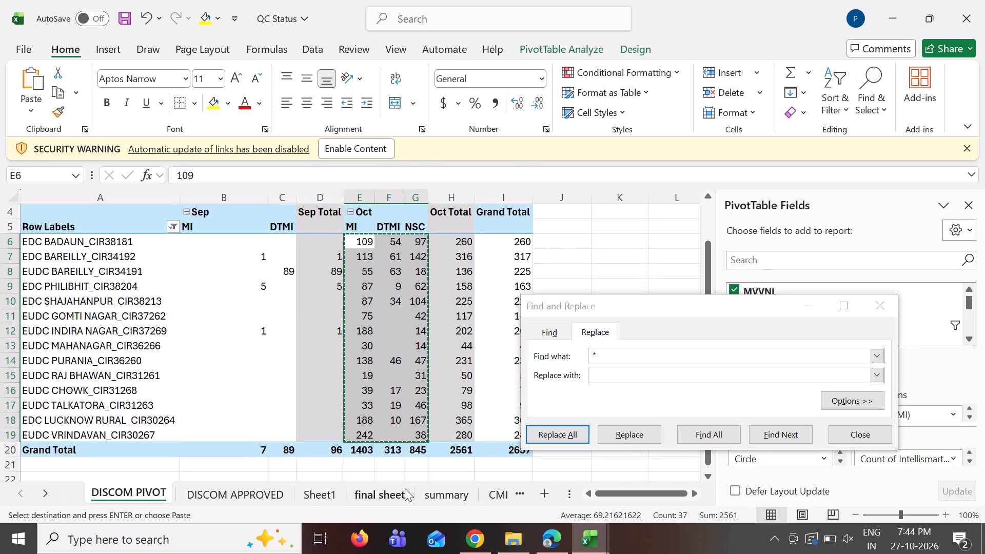
left_click(434, 496)
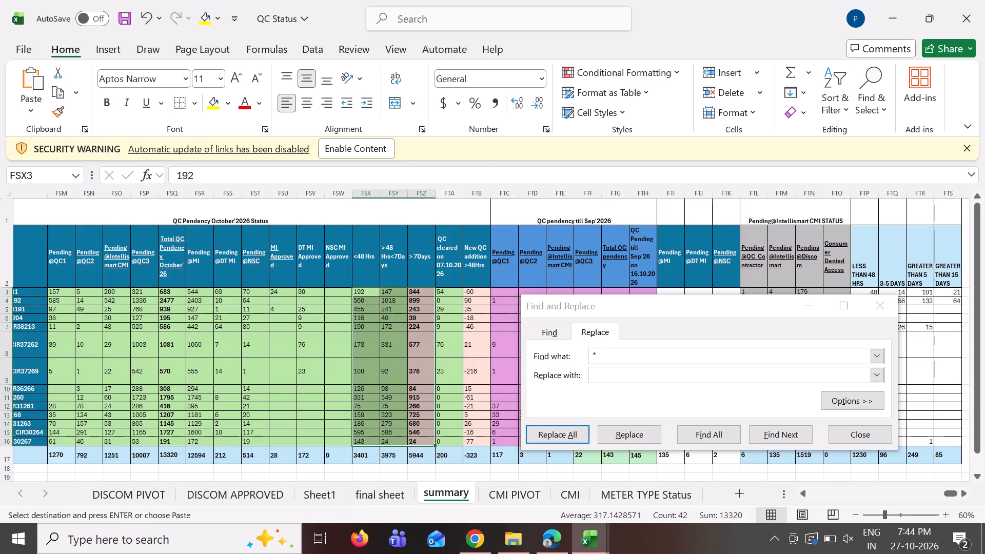
left_click(281, 294)
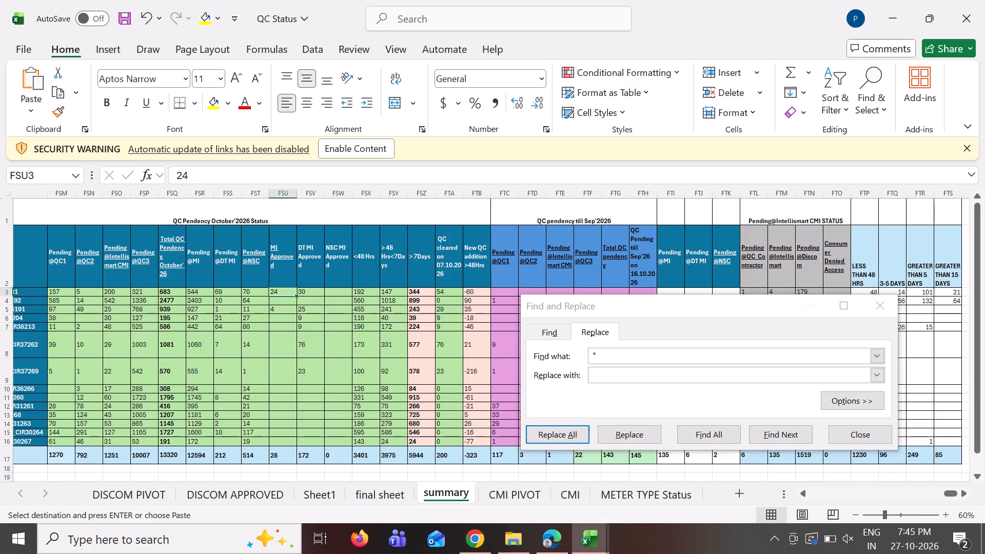
key("ctrl+shift+v")
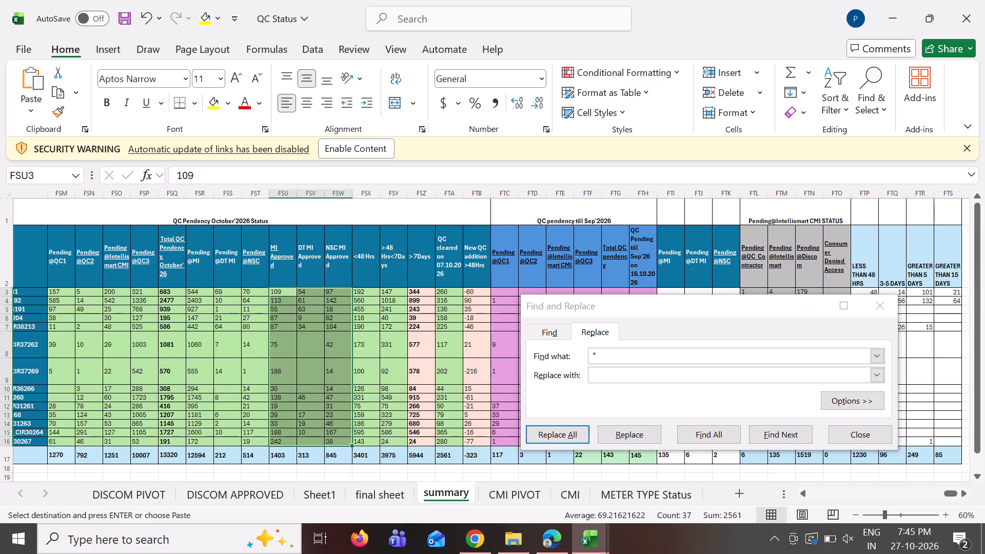
Examine the summary sheet's October pendency, till-September pendency and CMI status columns.
left_click(464, 206)
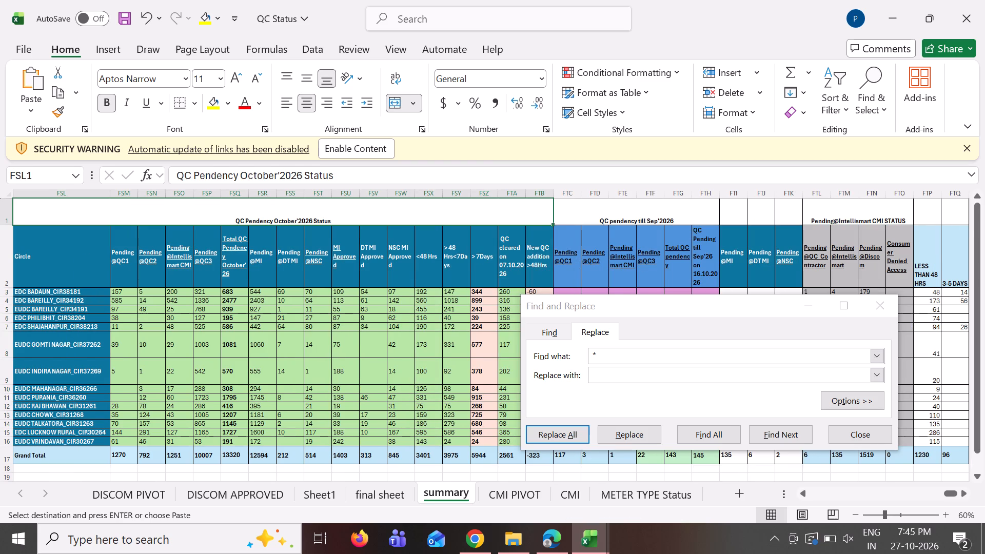
left_click(608, 216)
left_click(509, 206)
scroll(560, 208, "left", 1)
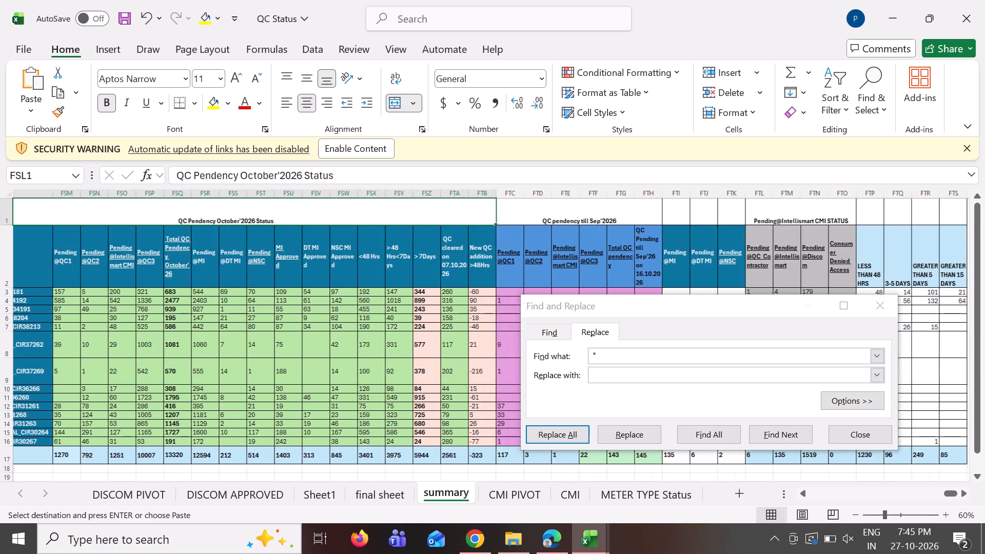
scroll(510, 211, "left", 2)
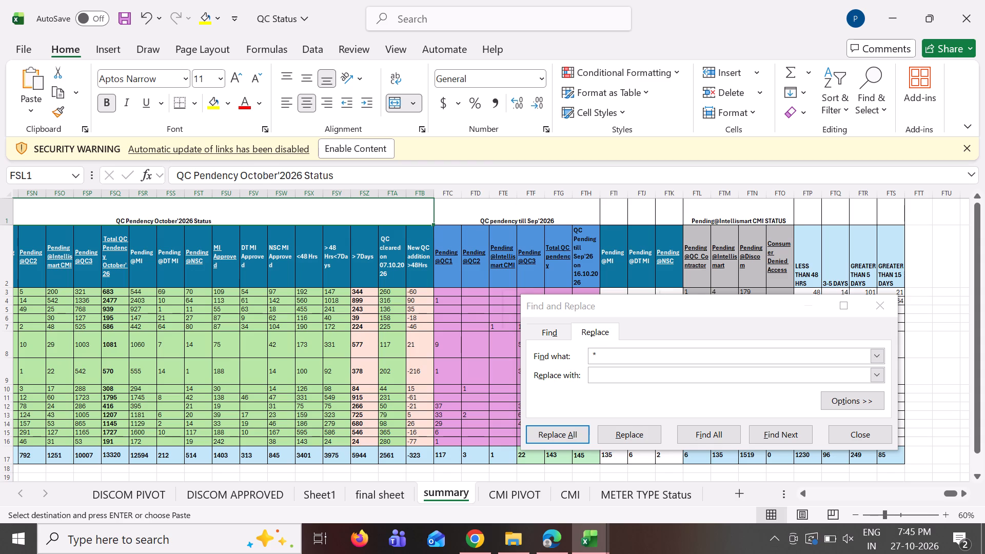
scroll(544, 318, "left", 6)
scroll(561, 477, "left", 1)
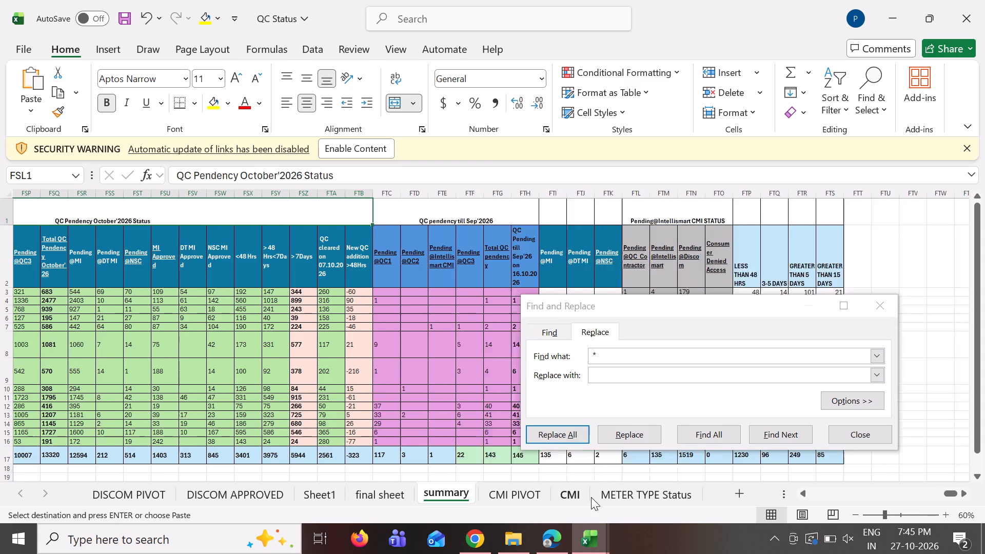
scroll(591, 497, "left", 1)
Clear the old Circle, DT code/consumer number and MI entries in columns A to C of the CMI sheet, from row 2 down.
left_click(574, 494)
key("ctrl+Up")
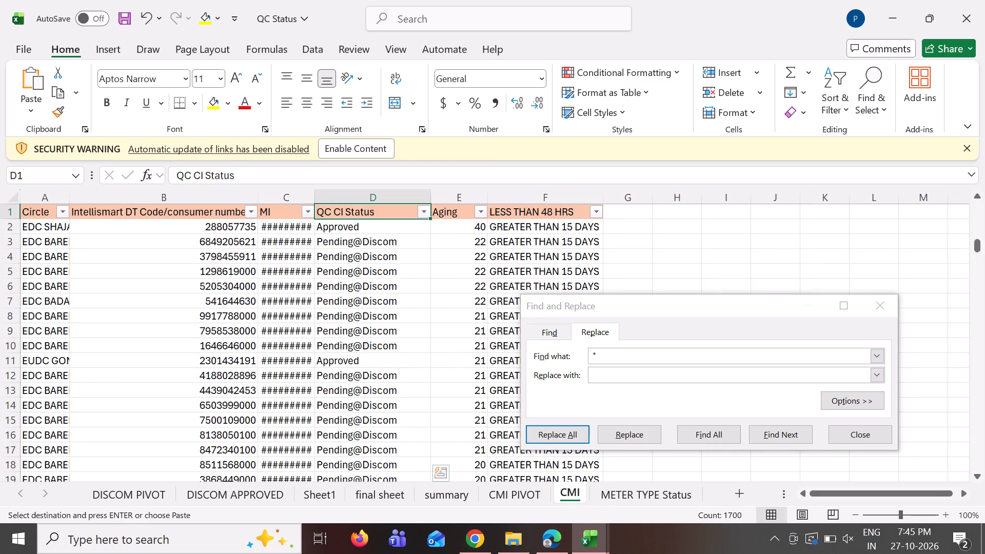
key("Left")
key("Down")
key("Up")
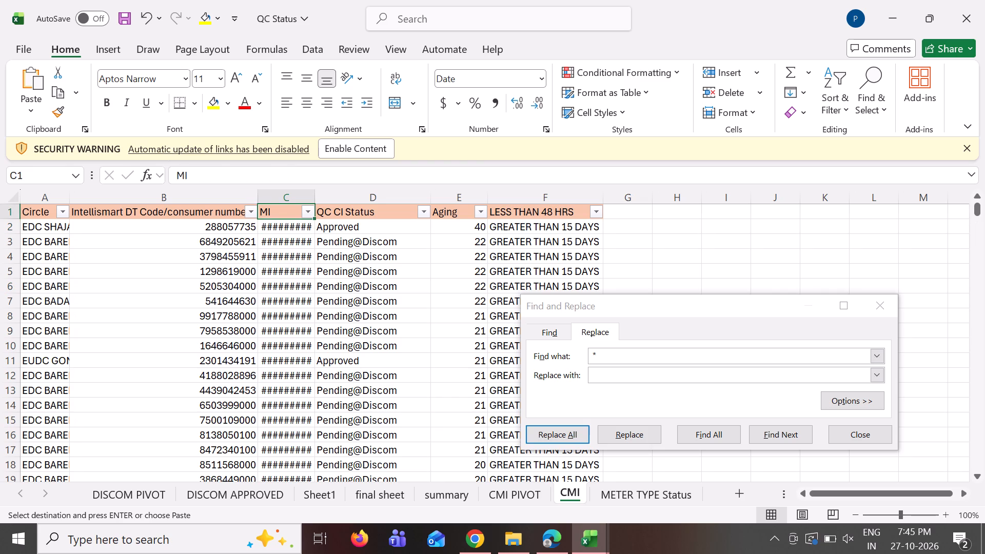
key("Down")
key("ctrl+shift+Down")
key("ctrl+shift+Left")
key("Delete")
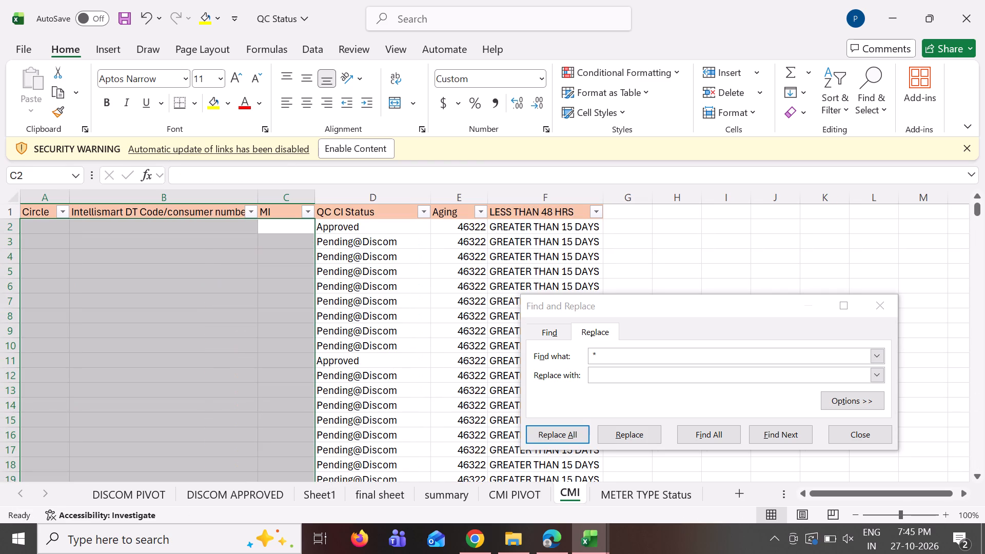
key("ctrl+Left")
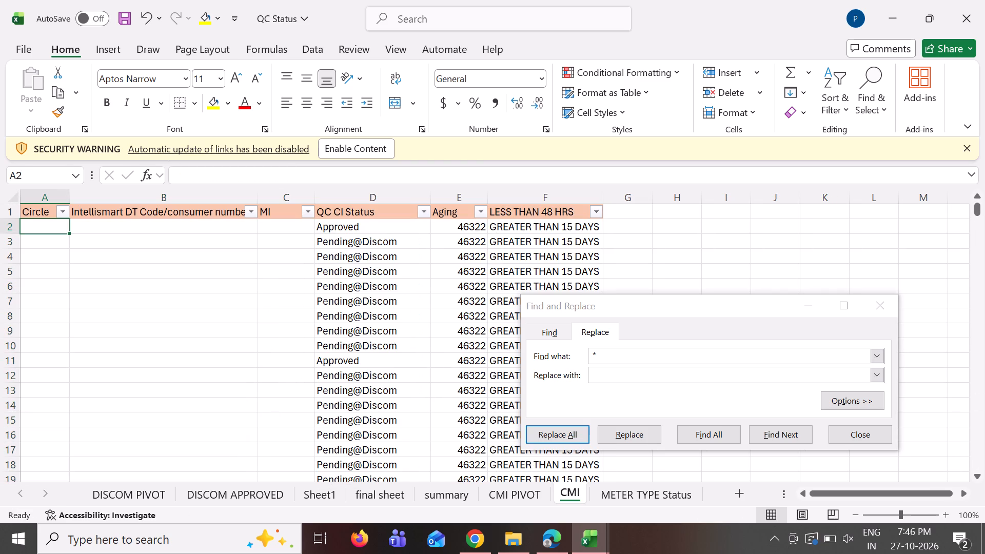
In the MI_Report_2026-10-27 workbook, reset the Discom Approve Date filter to include all dates and blanks.
left_click(606, 539)
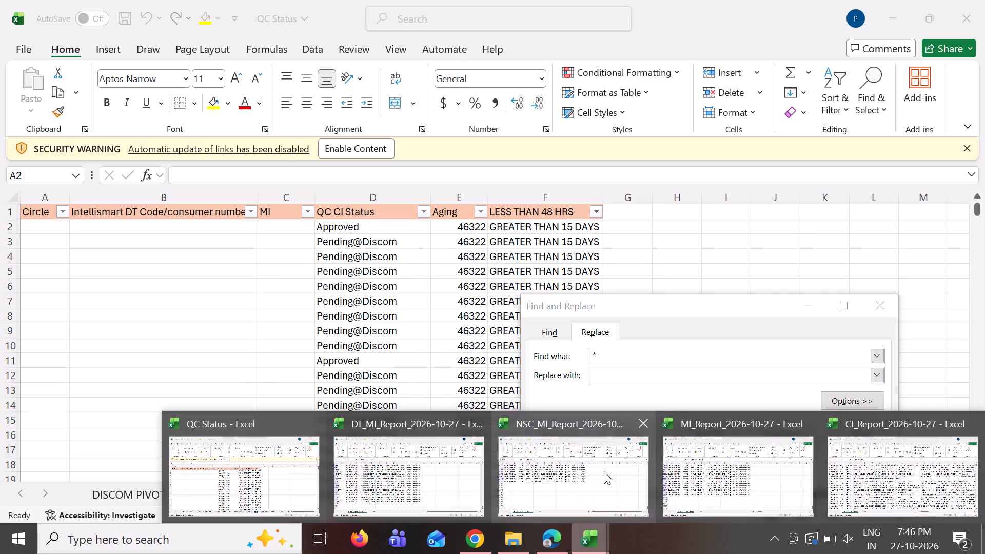
left_click(784, 473)
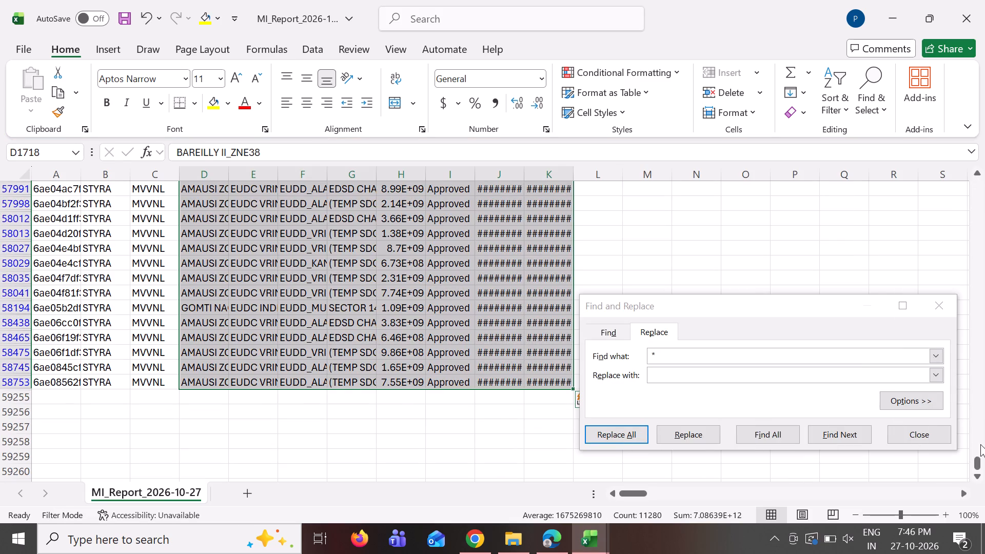
left_click_drag(979, 465, 947, 86)
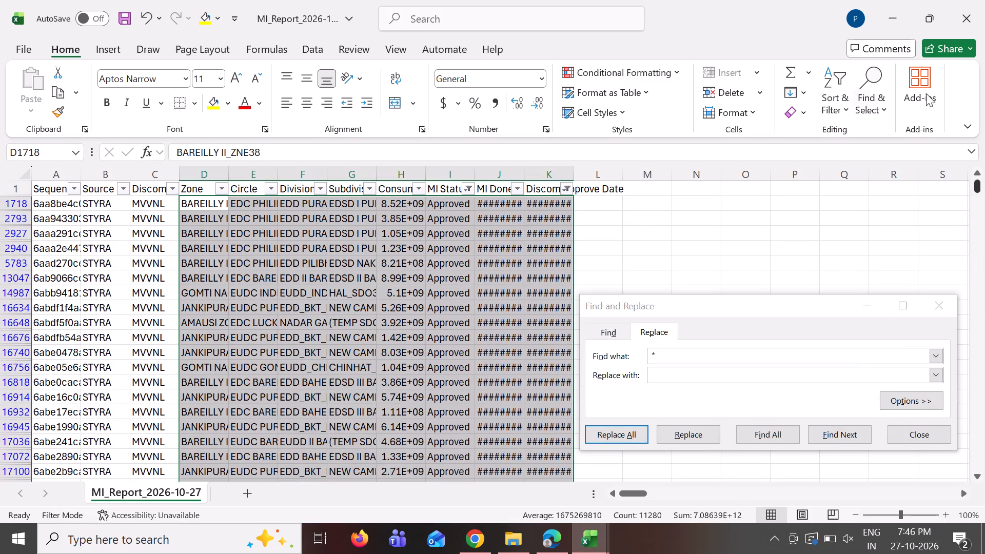
left_click(572, 189)
left_click(413, 365)
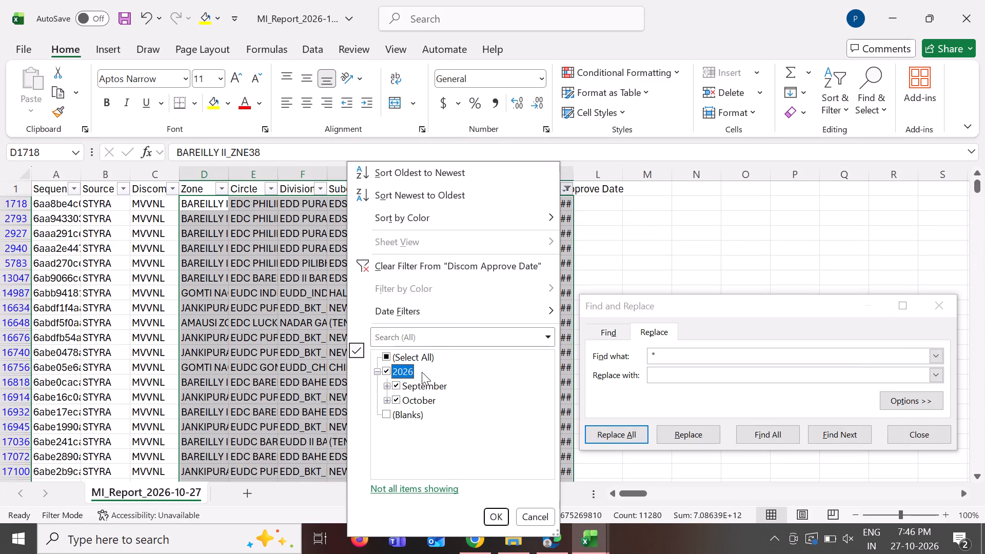
left_click(412, 358)
left_click(491, 516)
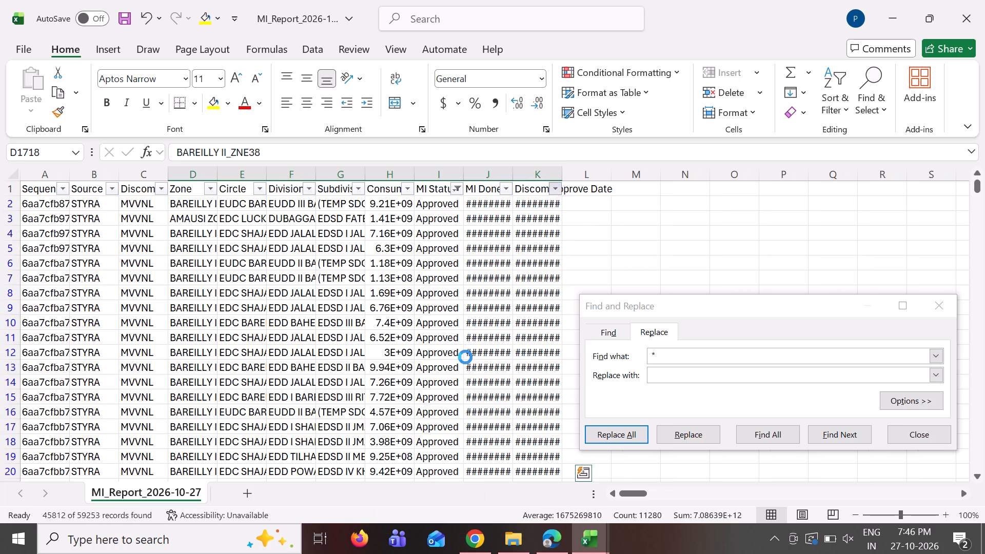
Filter the MI Status column to show only Pending@IntellismartCMI.
left_click(457, 190)
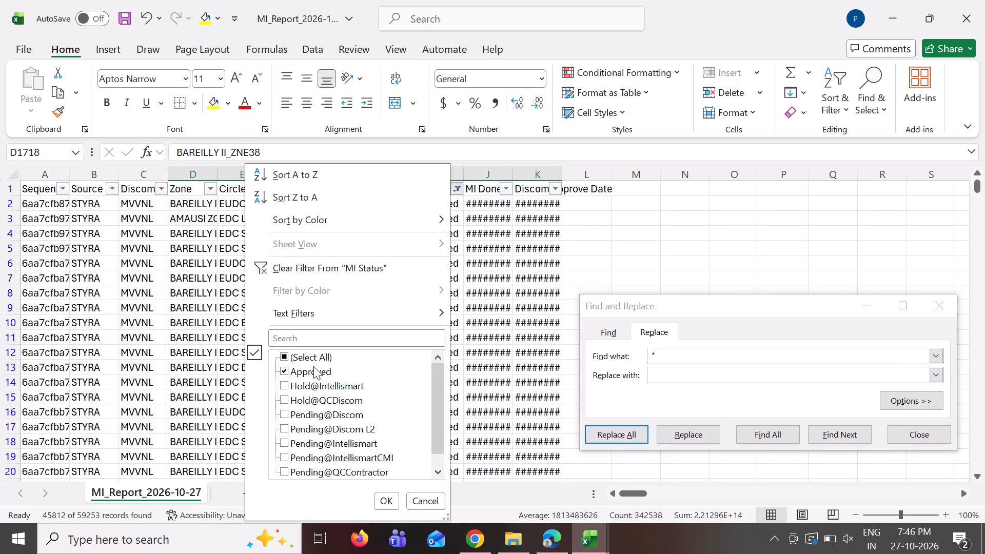
left_click(313, 367)
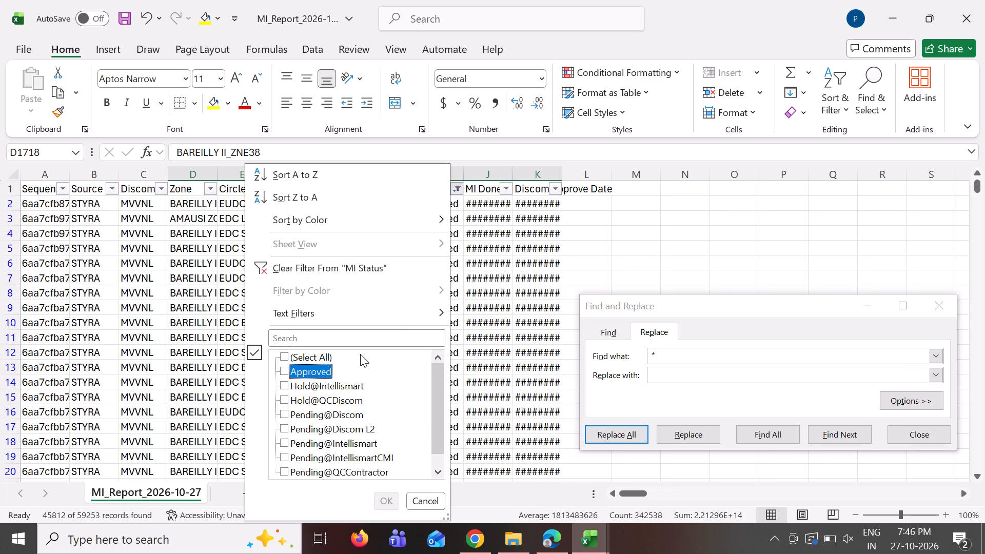
scroll(319, 441, "down", 1)
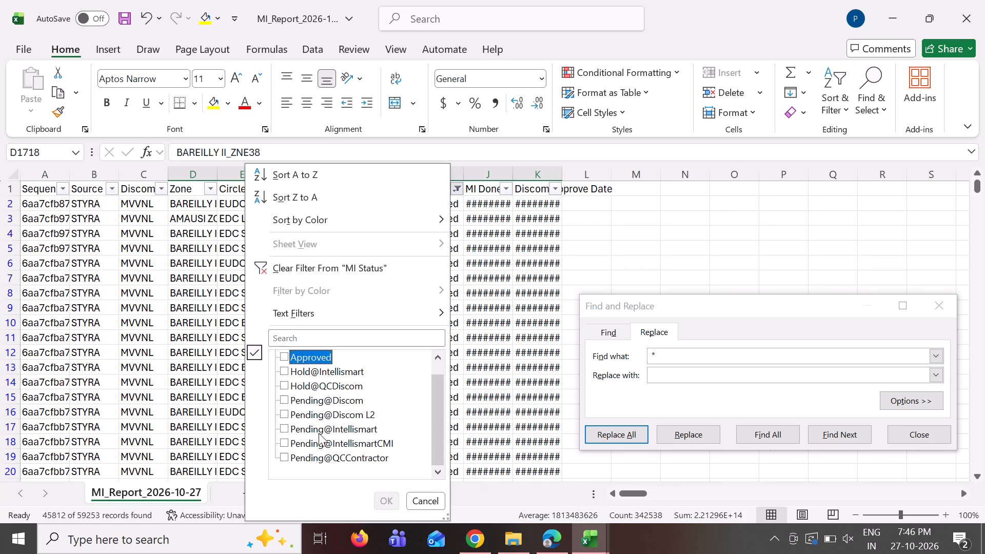
left_click(321, 439)
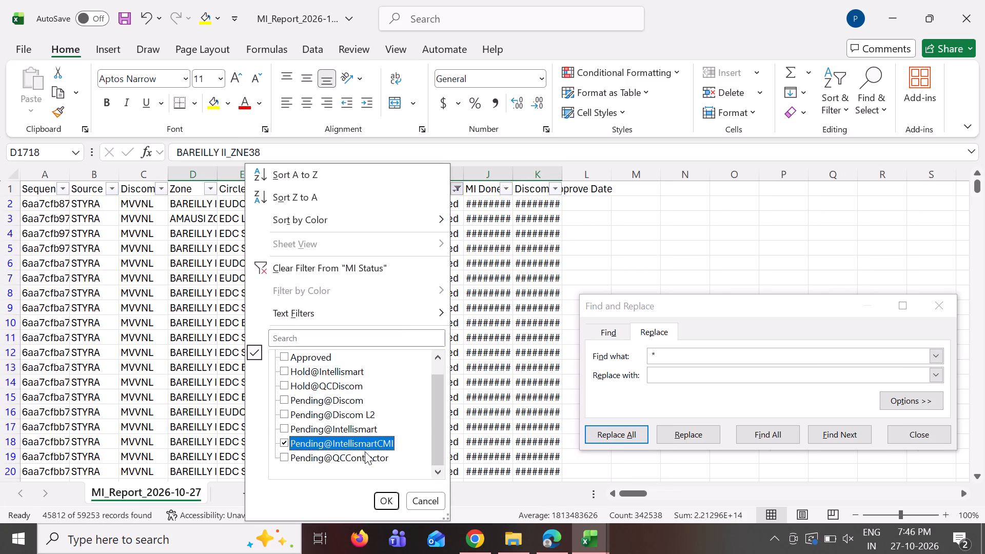
left_click(382, 498)
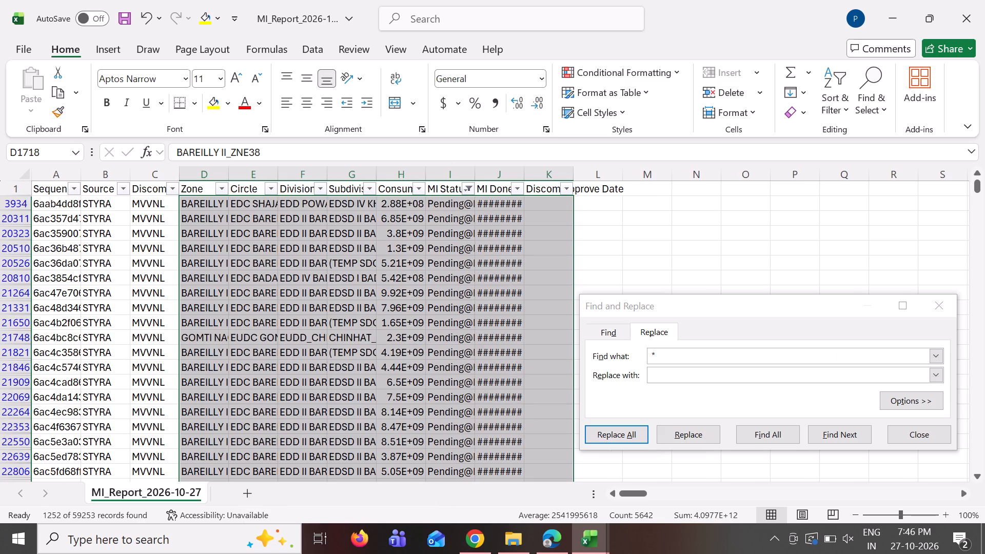
Copy the filtered Circle, consumer number and MI Done date data and paste it at A2 of QC Status's CMI sheet.
left_click(249, 203)
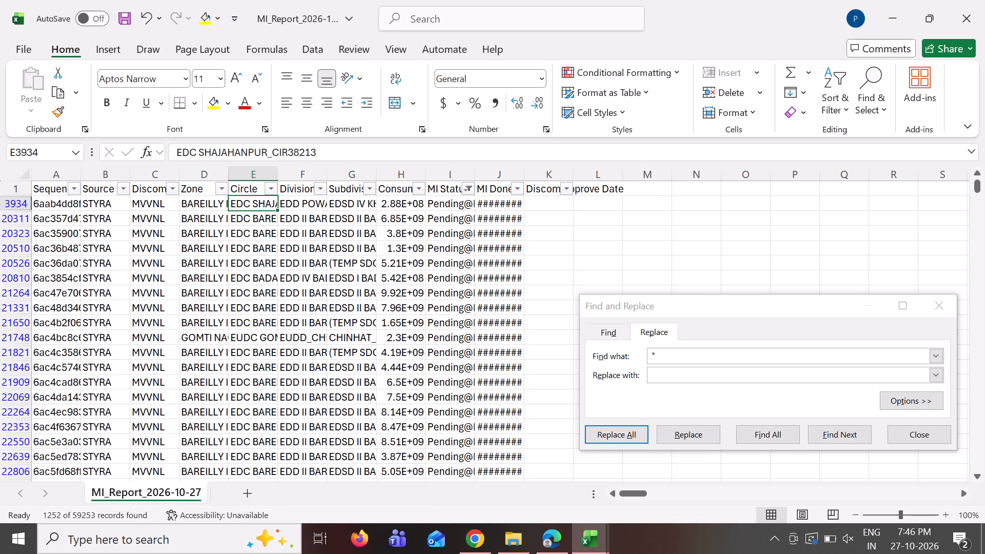
key("ctrl+shift+Down")
left_click(409, 467, "ctrl")
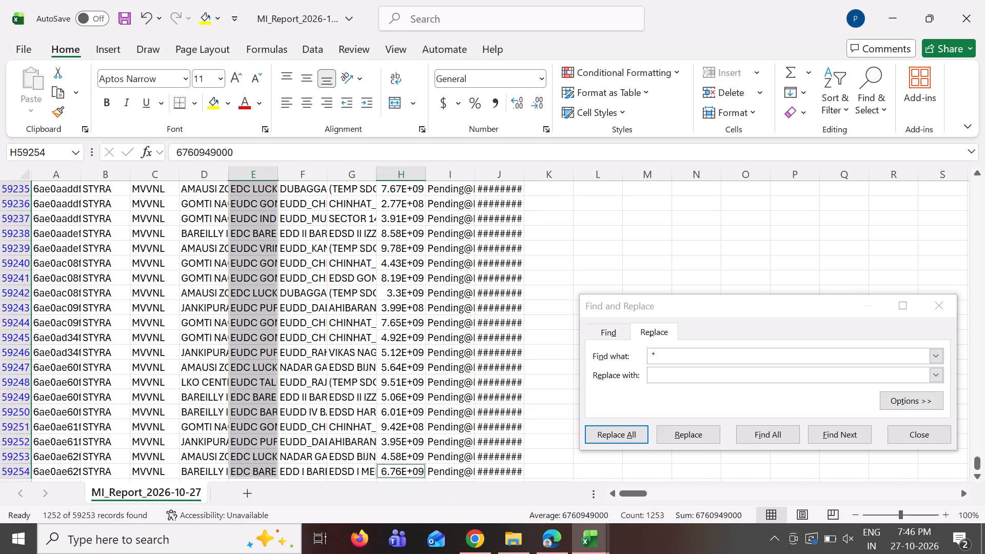
key("ctrl+shift+Up")
key("shift+Down")
key("shift+Up")
key("shift+Down")
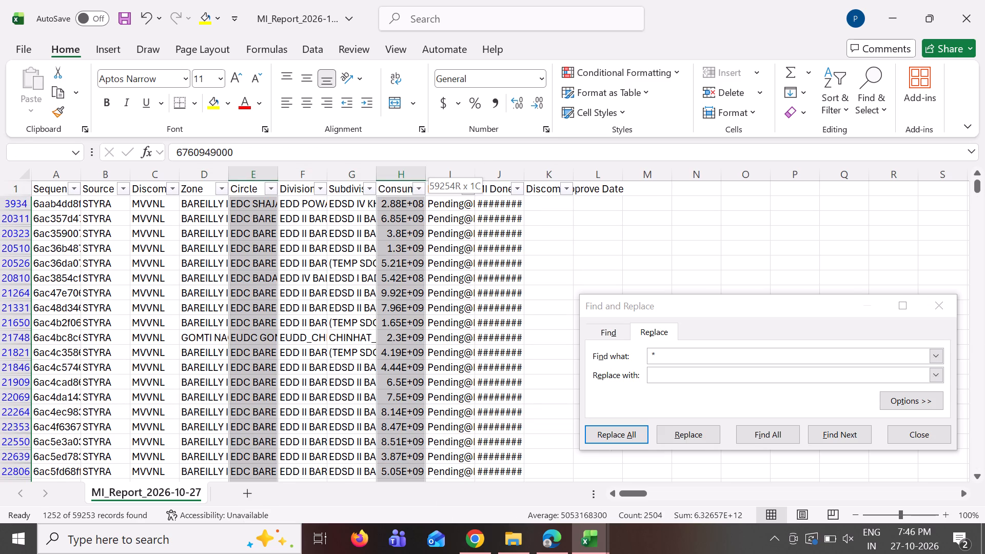
left_click(510, 206, "ctrl")
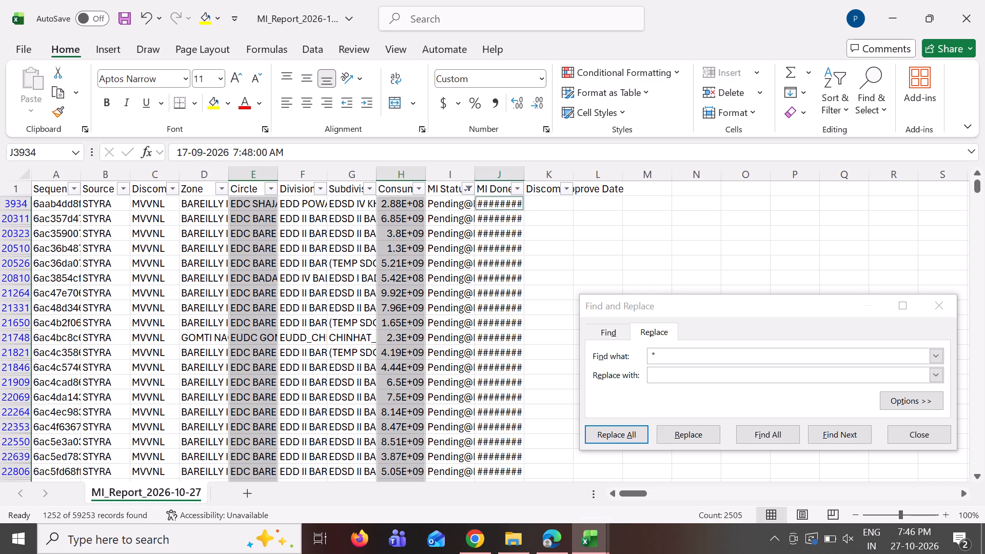
key("ctrl+shift+Down")
key("ctrl+c")
scroll(499, 227, "down", 2)
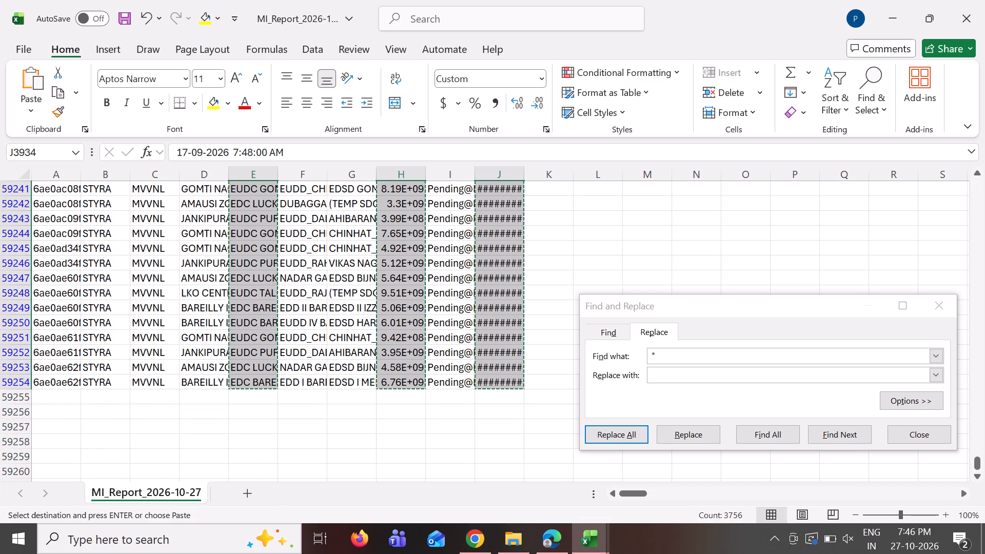
left_click(578, 524)
left_click(245, 467)
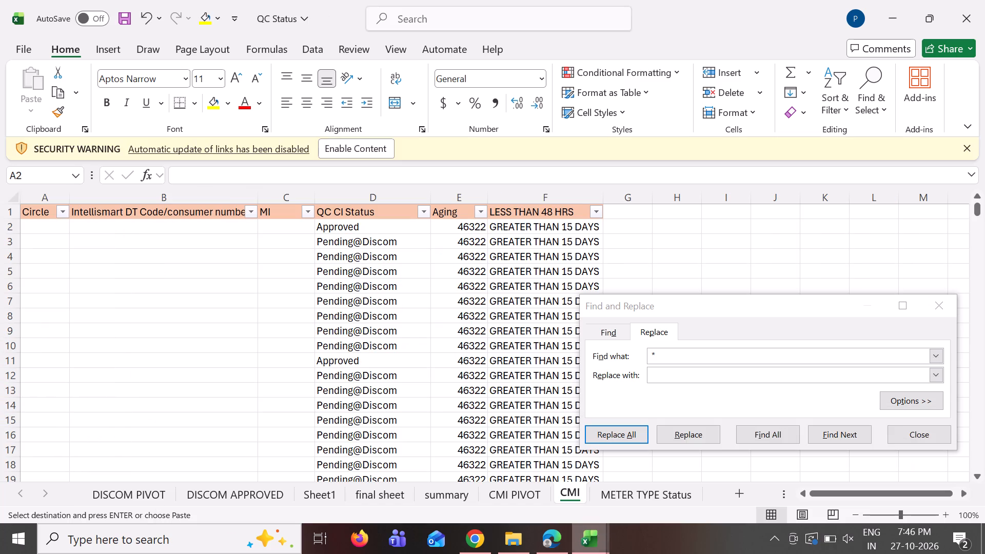
key("ctrl+v")
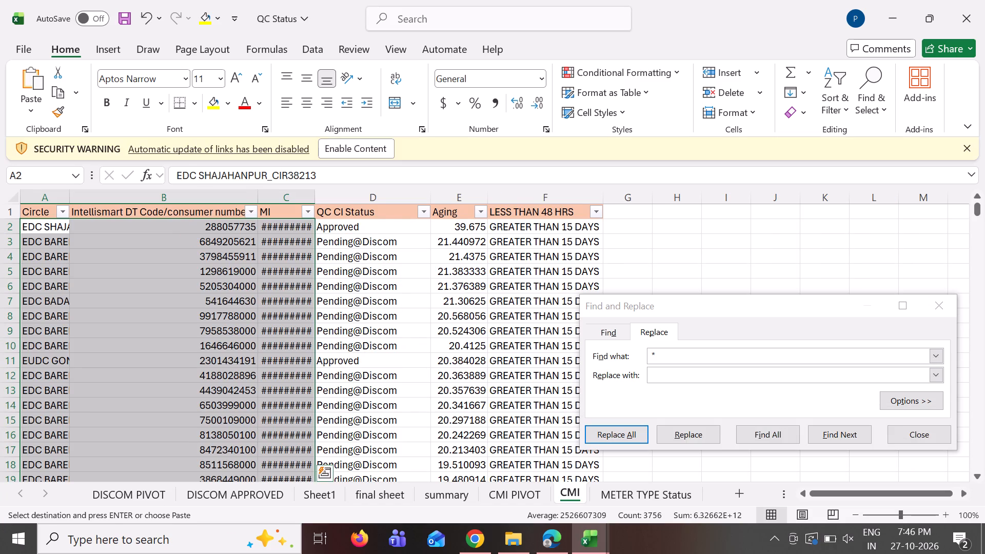
Clear the leftover QC CI Status, Aging and ageing-bucket cells in columns D to F, from row 1254 to 1701.
key("ctrl+Down")
key("Right")
key("Down")
key("Right")
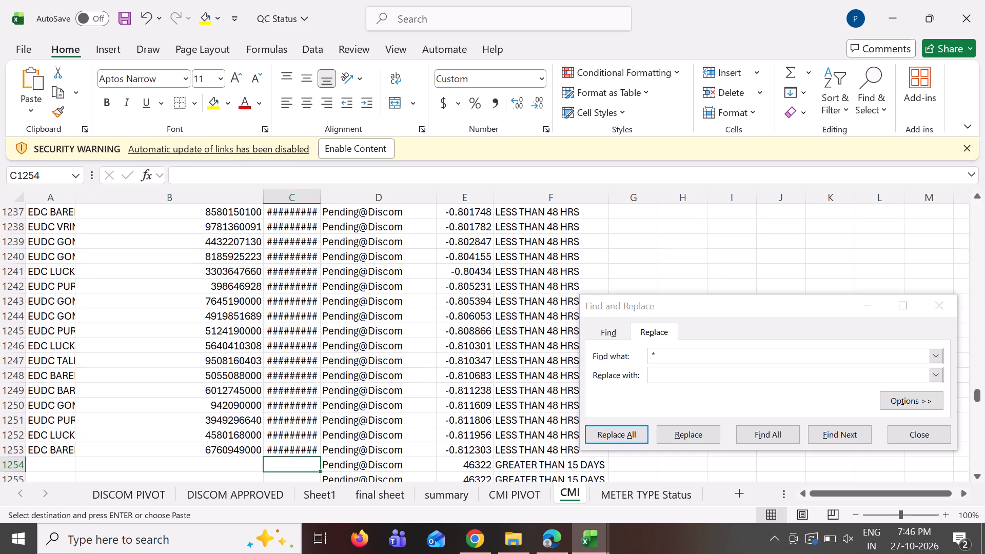
key("Right")
key("ctrl+shift+Right")
key("ctrl+shift+Down")
key("Delete")
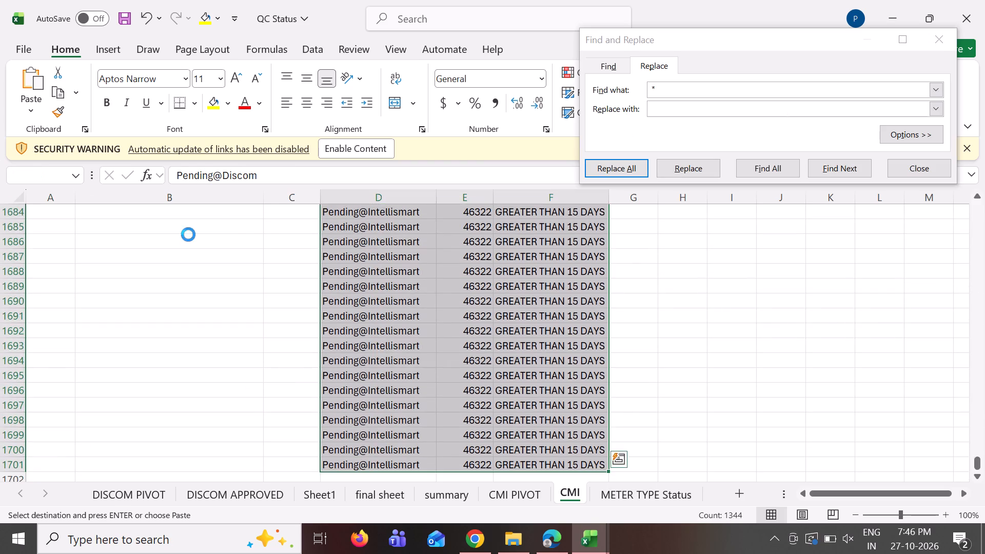
key("ctrl+Up")
key("ctrl+Up")
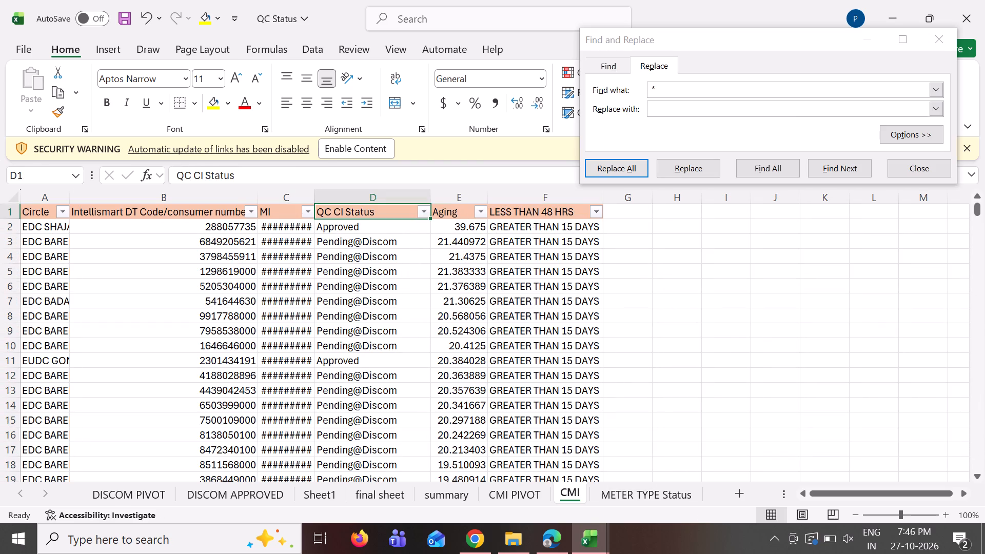
In D2 of the CMI sheet, enter an XLOOKUP matching column B to CI_Report_2026-10-27's column V and returning its QC Status column EA.
key("Down")
type("=xlookup")
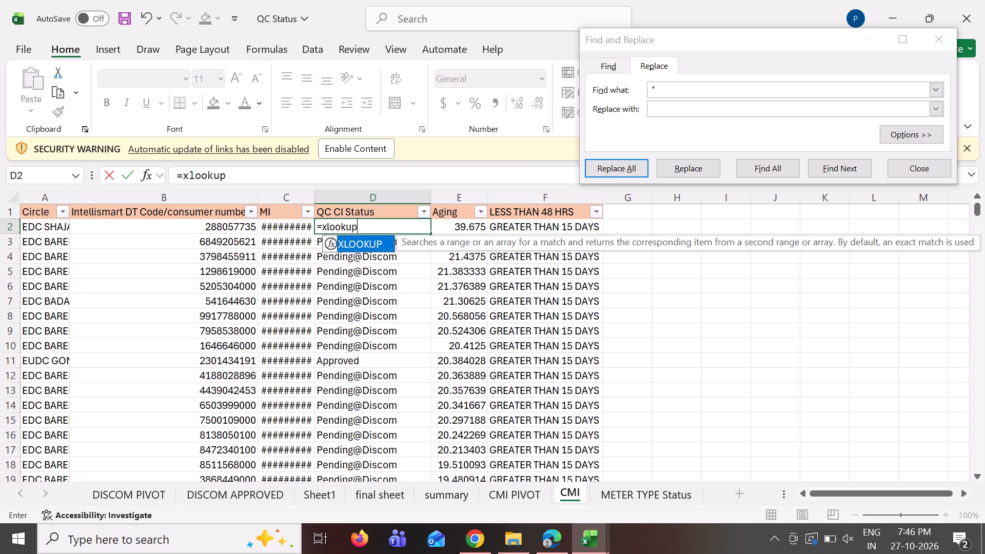
key("shift+parenleft")
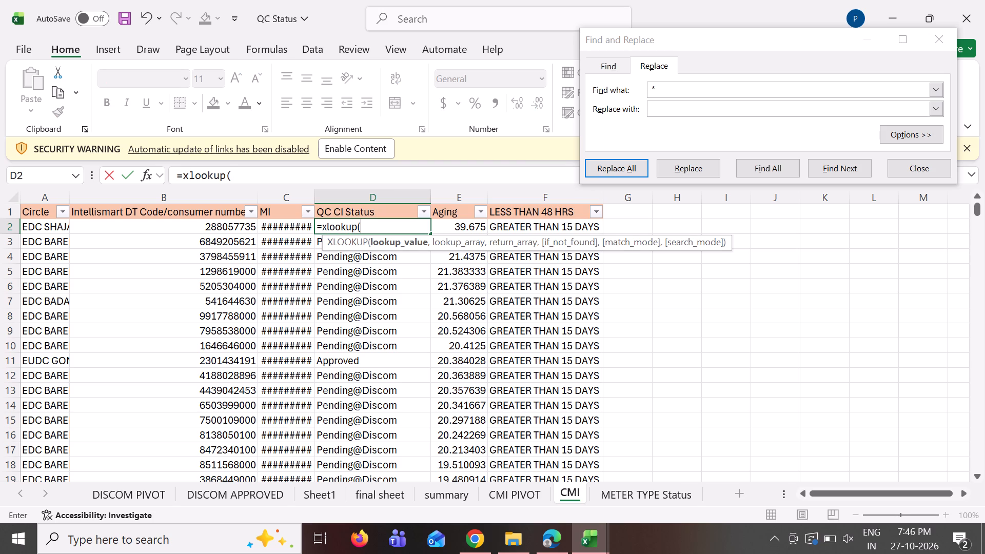
left_click(223, 199)
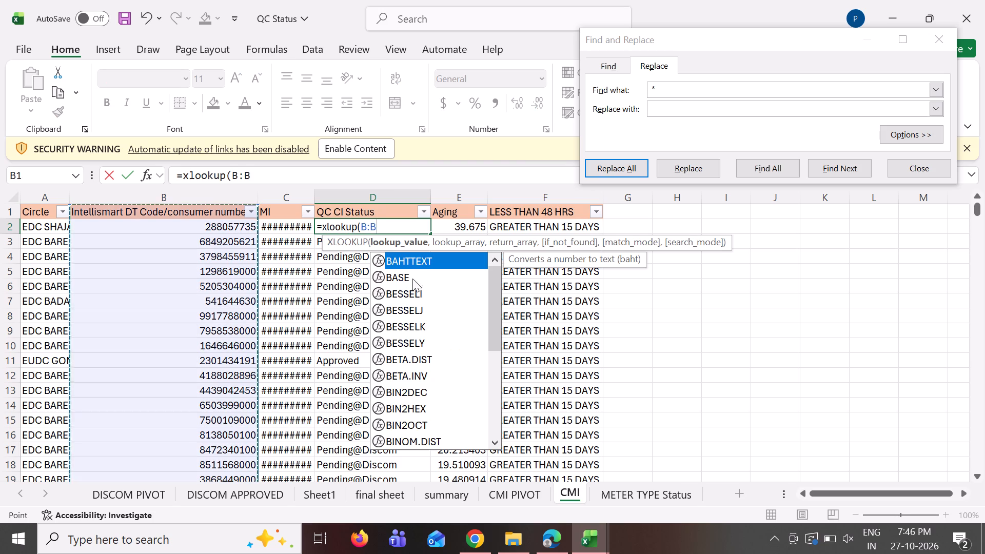
key("comma")
left_click(589, 534)
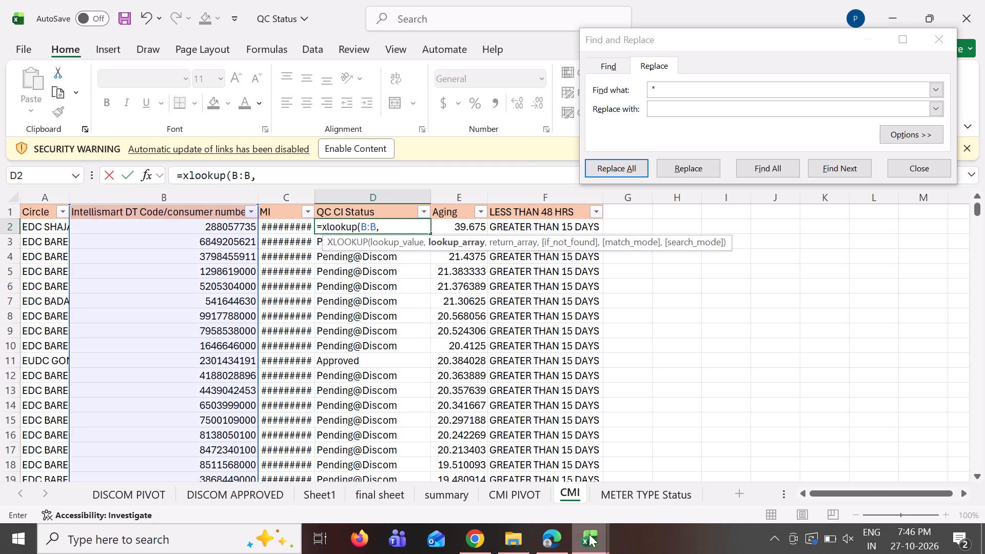
left_click(845, 453)
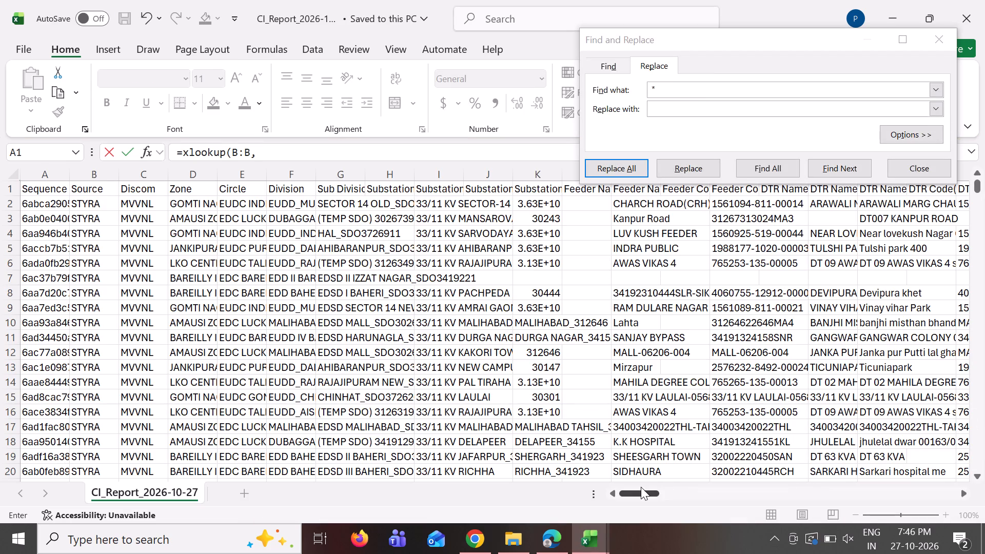
left_click_drag(641, 487, 672, 473)
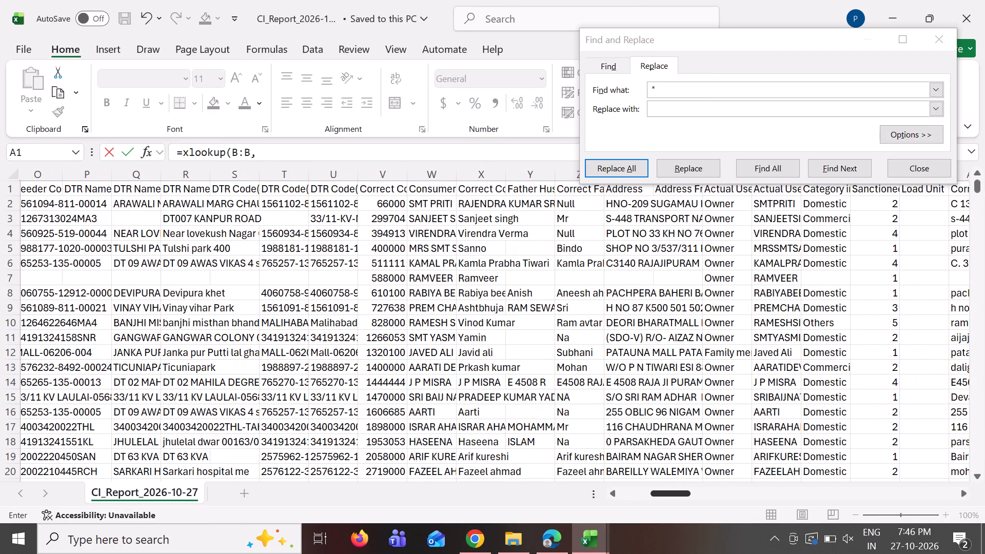
left_click(390, 179)
key("comma")
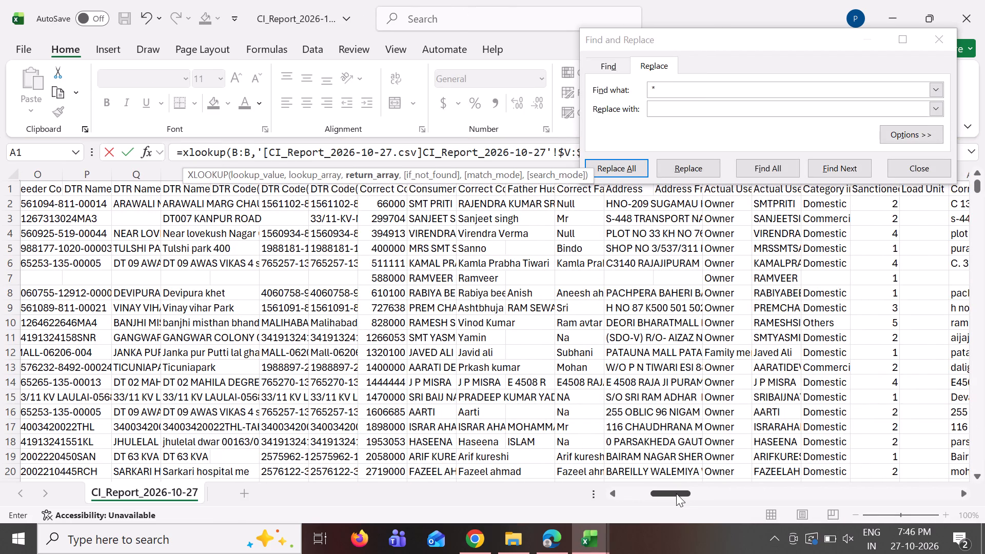
left_click_drag(675, 493, 750, 458)
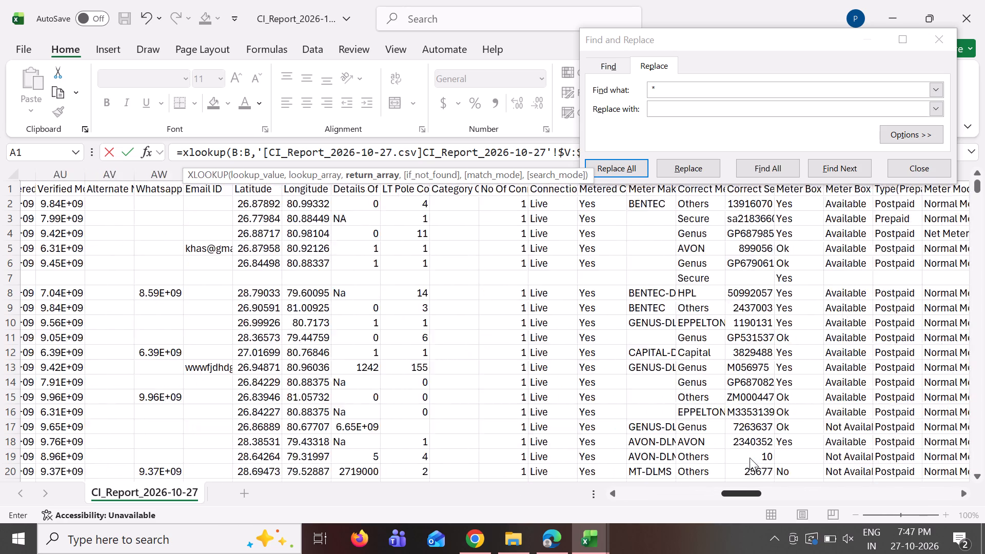
left_click_drag(750, 458, 784, 443)
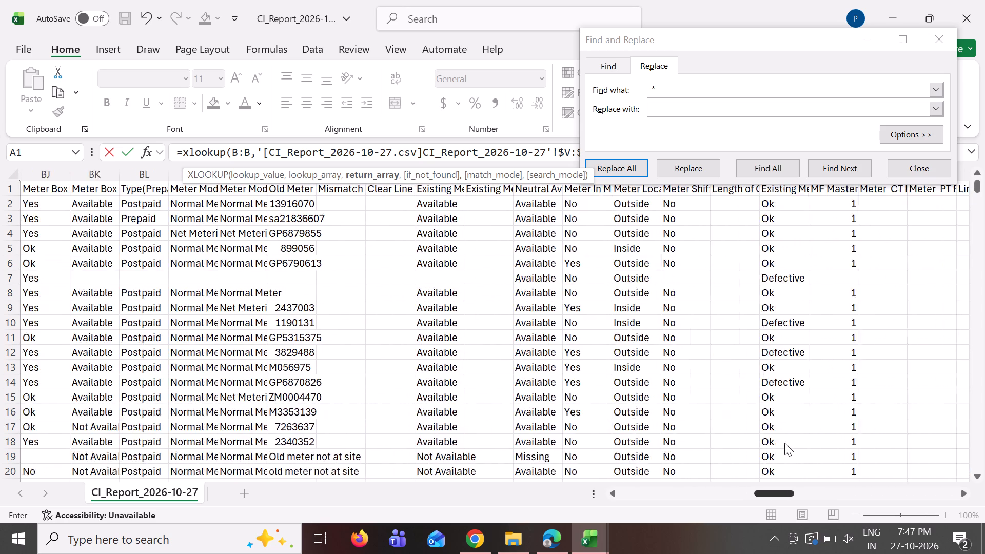
left_click_drag(784, 443, 873, 428)
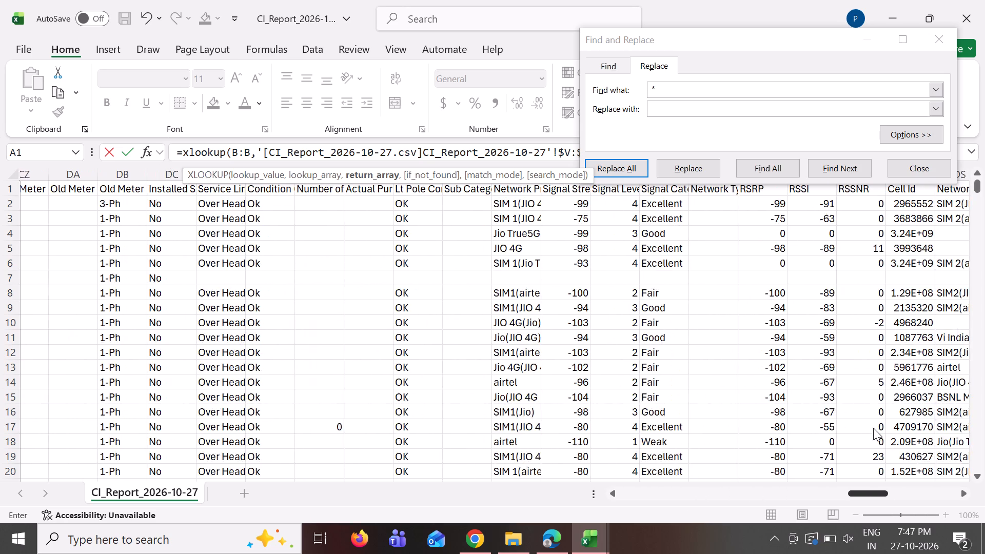
left_click_drag(873, 428, 918, 427)
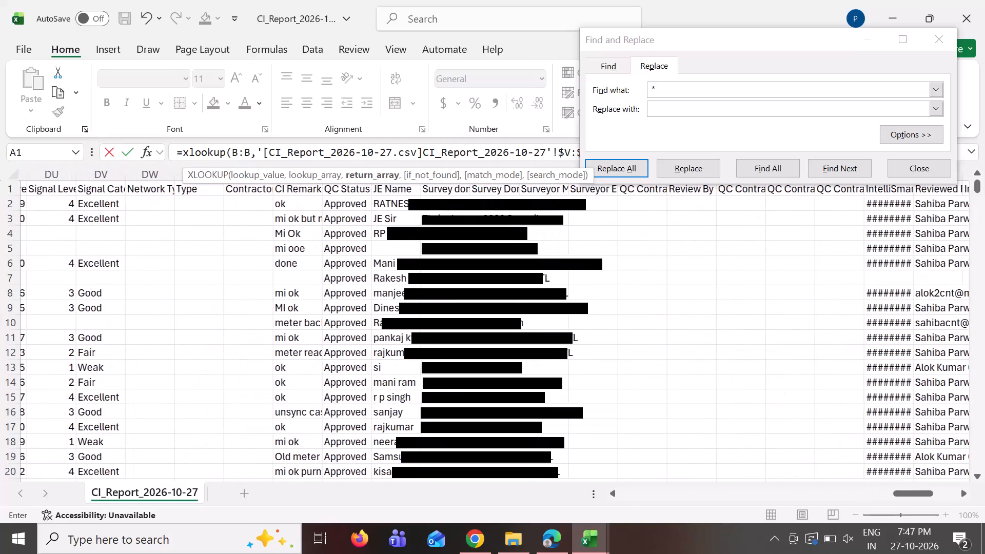
left_click_drag(491, 175, 393, 246)
left_click(356, 174)
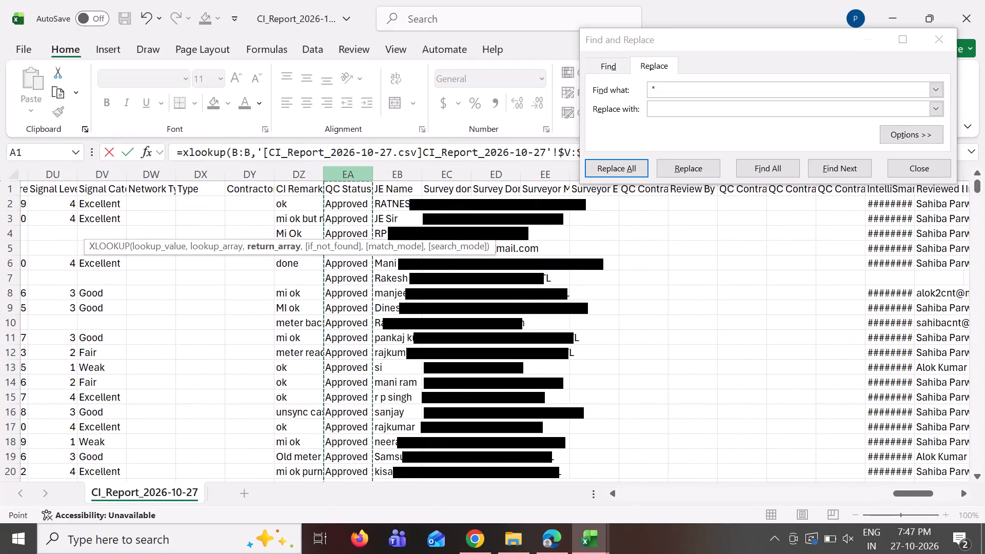
key("Return")
key("Return")
Fill the D2 lookup formula down the QC CI Status column to row 1253.
left_click(365, 225)
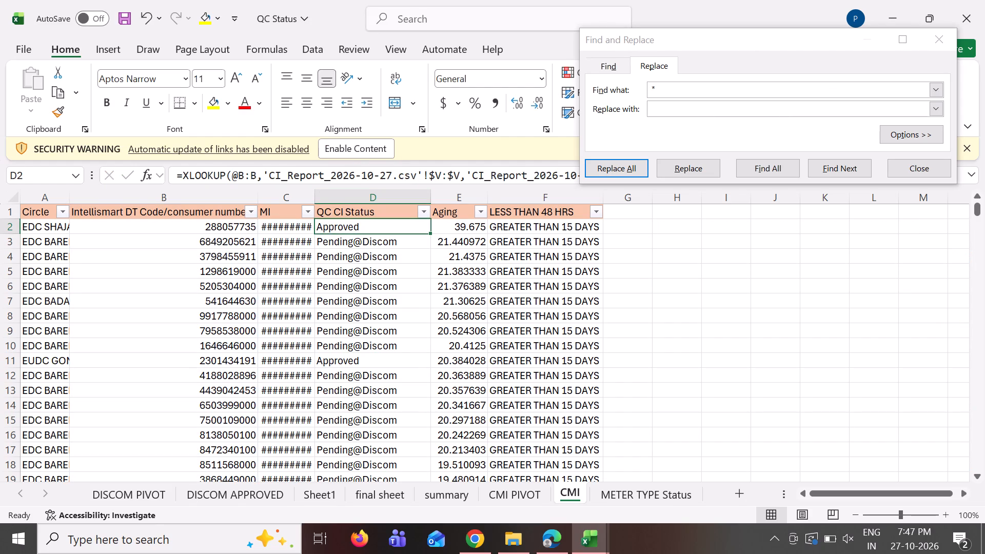
double_click(430, 235)
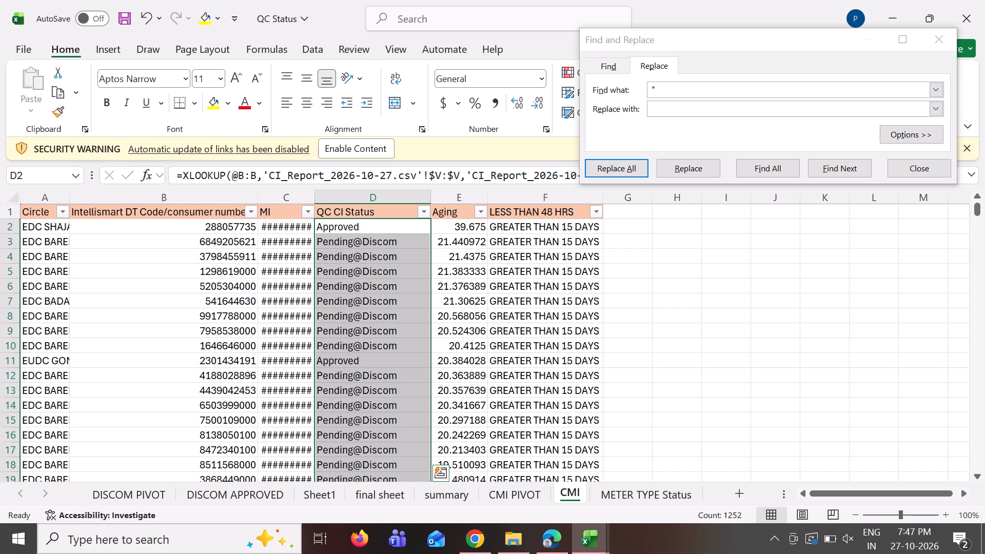
Convert the QC CI Status lookup formulas in D2 to D1253 to plain values.
key("Left")
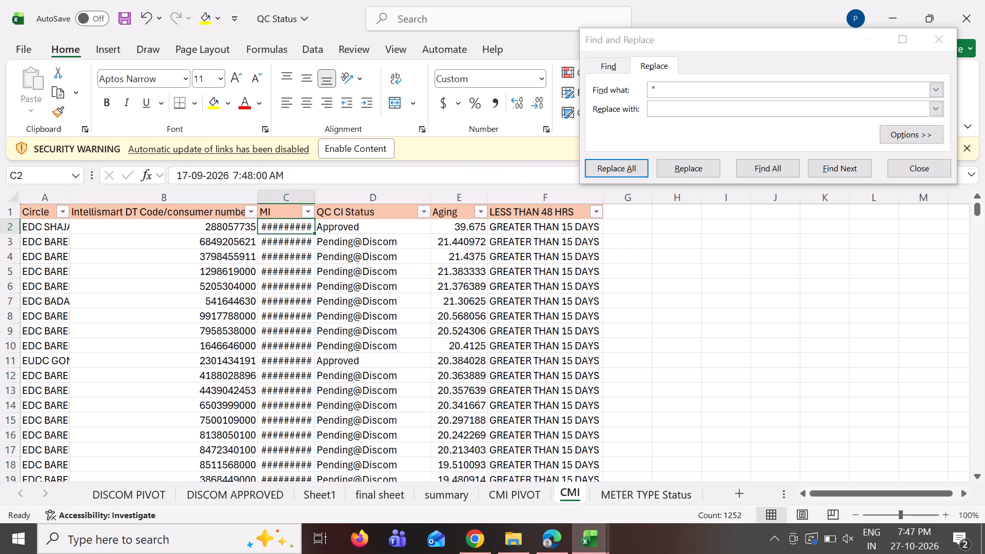
key("ctrl+Down")
key("Right")
key("ctrl+Up")
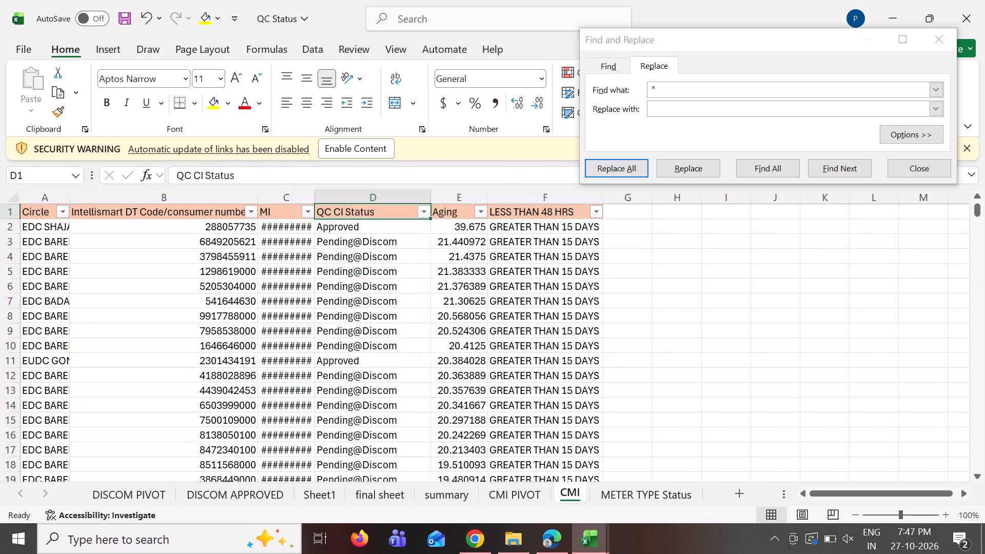
key("Down")
key("ctrl+shift+Down")
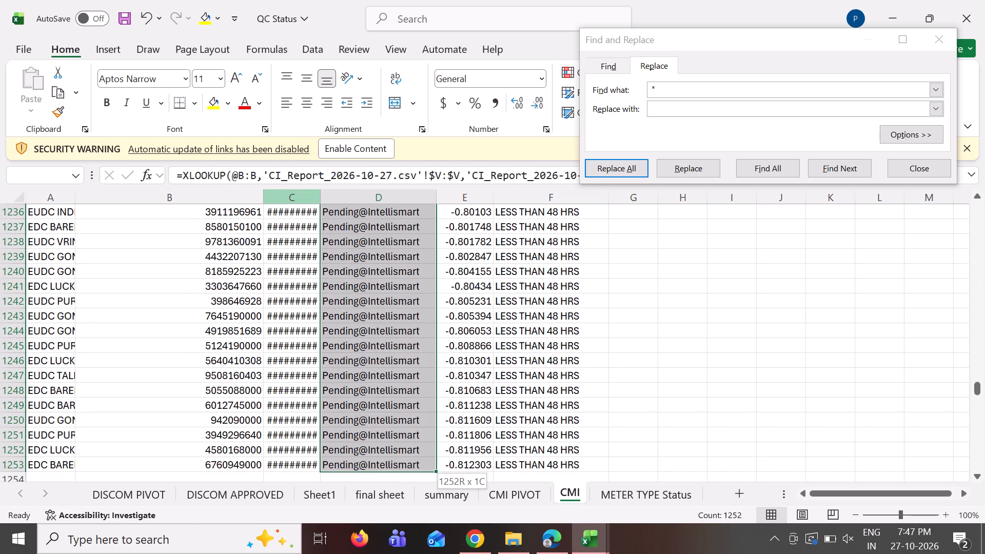
key("ctrl+c")
key("ctrl+shift+v")
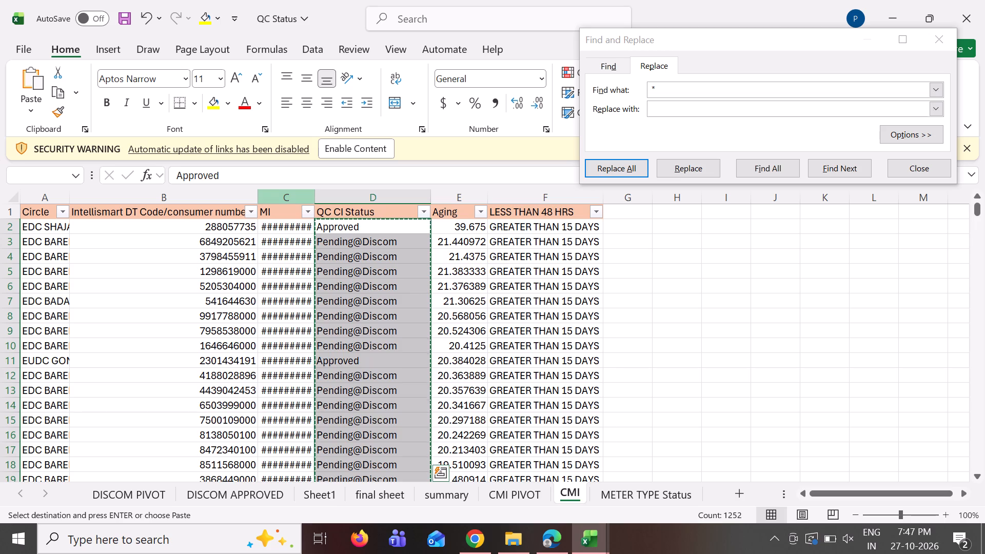
left_click(350, 261)
key("Escape")
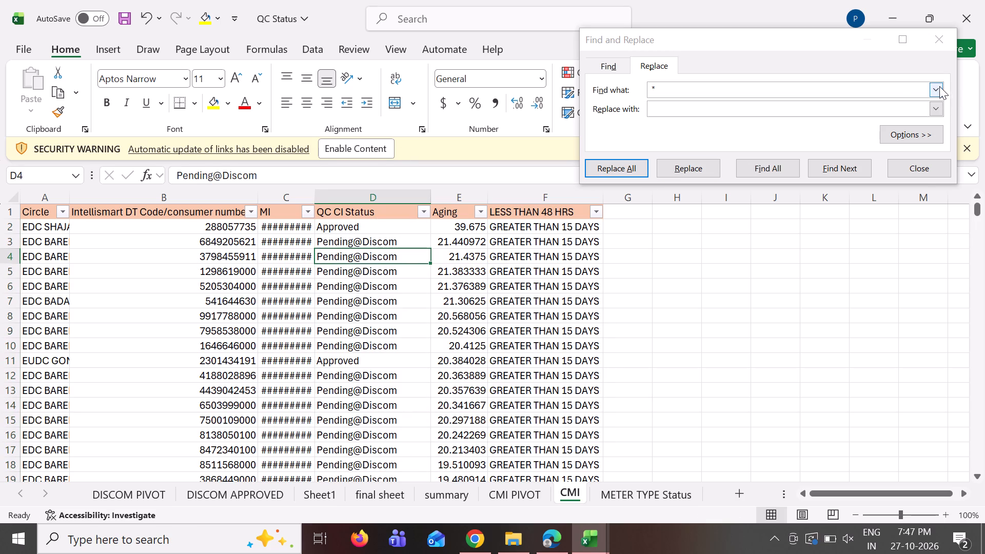
Replace every Hold@Intellismart with Pending@Intellismart on the CMI sheet.
left_click(939, 86)
left_click(867, 116)
left_click(938, 110)
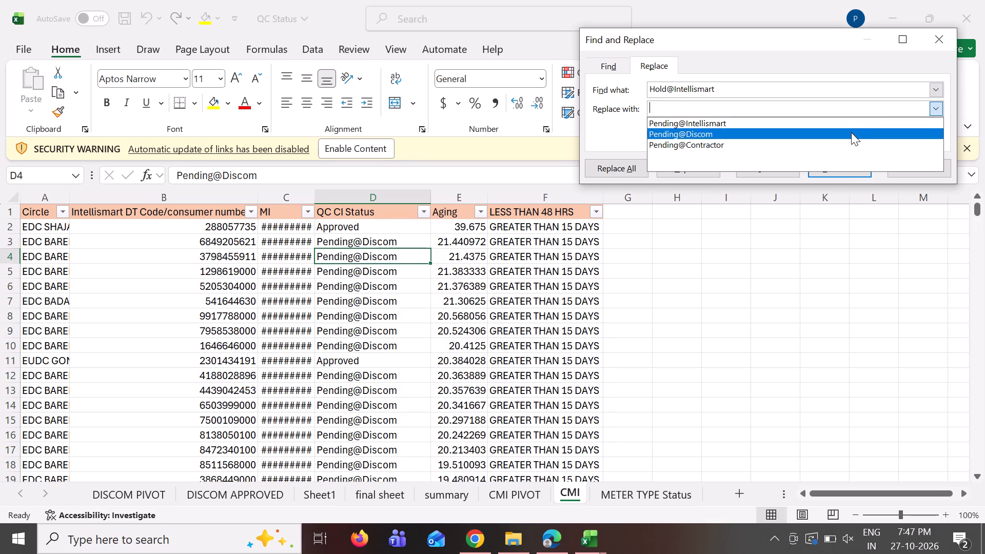
left_click(849, 125)
left_click(637, 167)
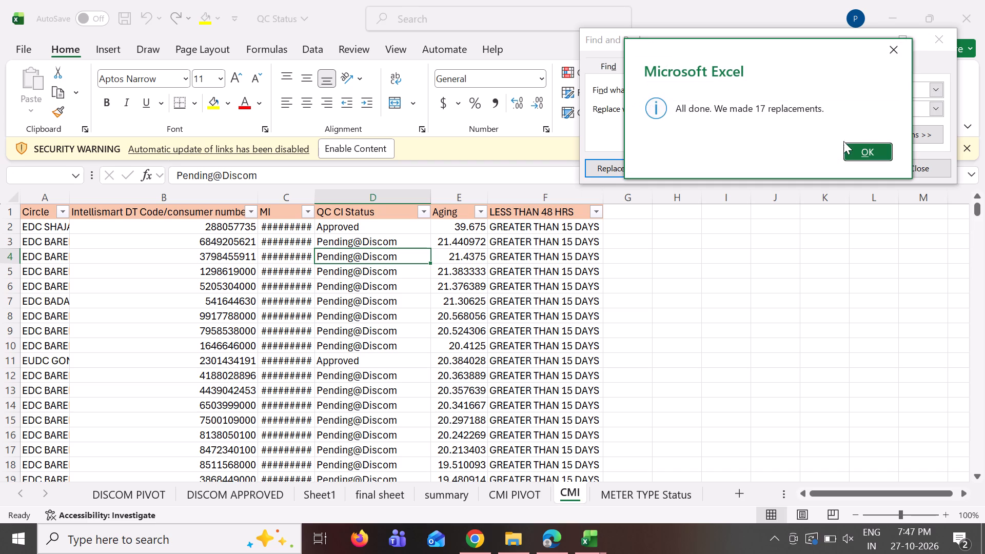
left_click(872, 159)
Replace every Hold@QCDiscom with Pending@Discom on the CMI sheet.
left_click(938, 85)
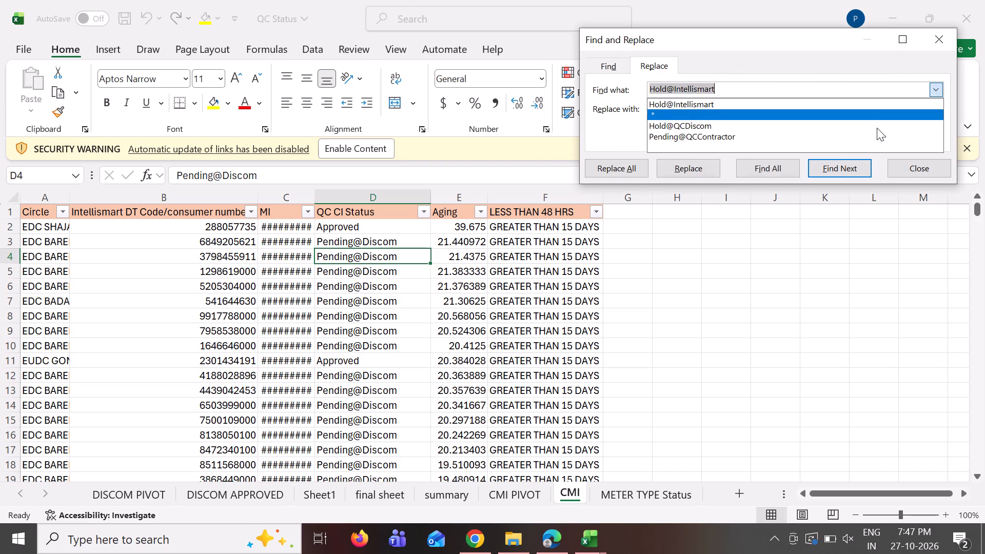
left_click(872, 129)
left_click(942, 109)
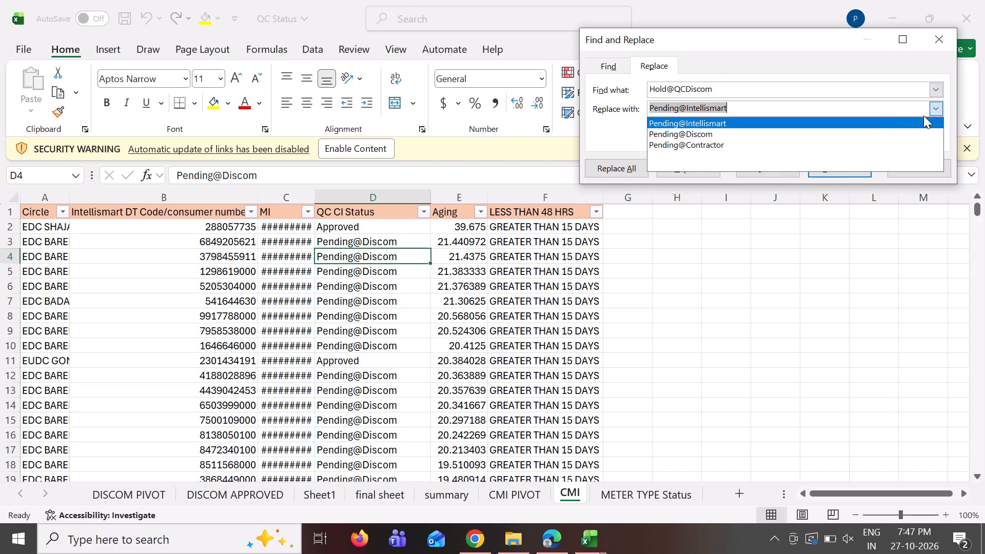
left_click_drag(759, 131, 752, 131)
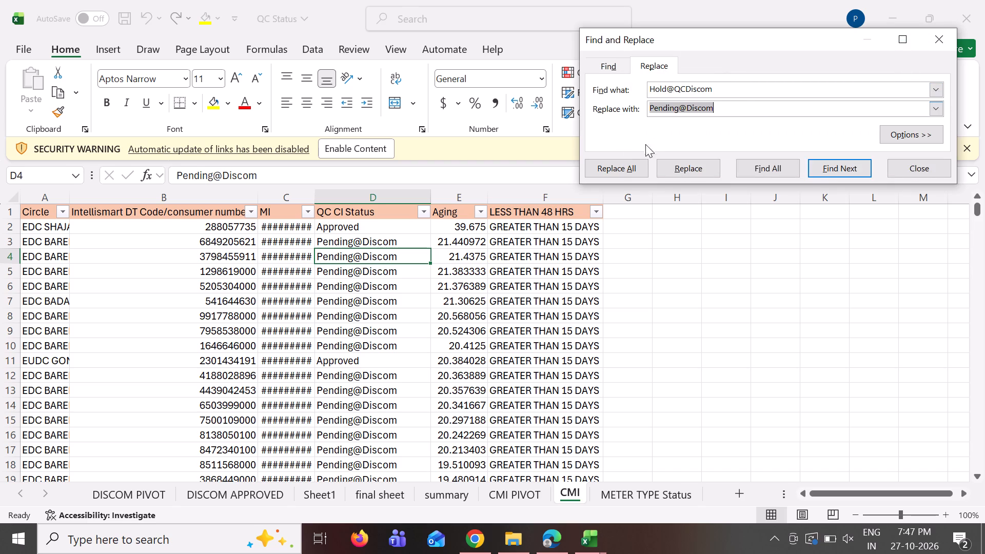
left_click(629, 165)
left_click(862, 179)
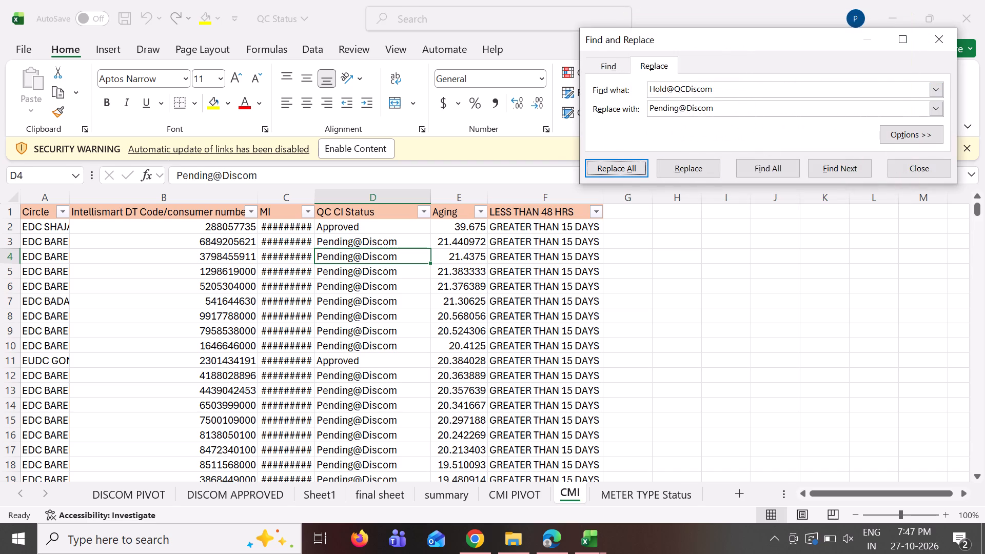
Replace every Pending@QCContractor with Pending@Contractor on the CMI sheet.
left_click(930, 89)
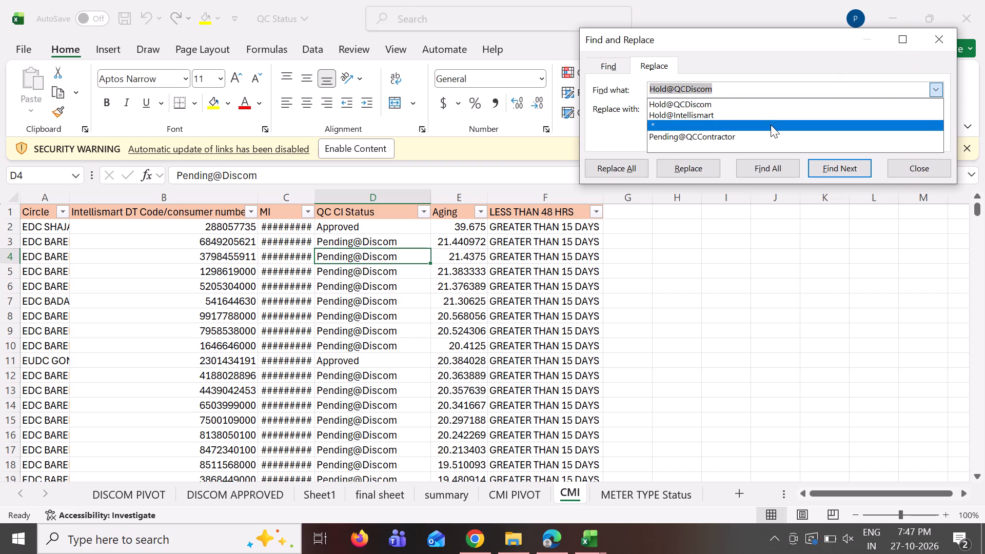
left_click(766, 133)
left_click(942, 113)
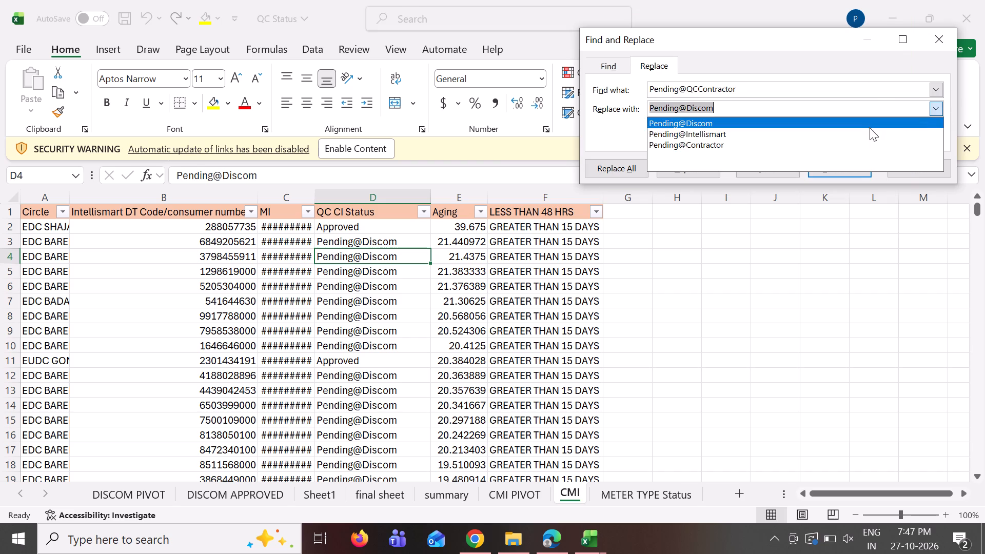
left_click(853, 143)
left_click(631, 162)
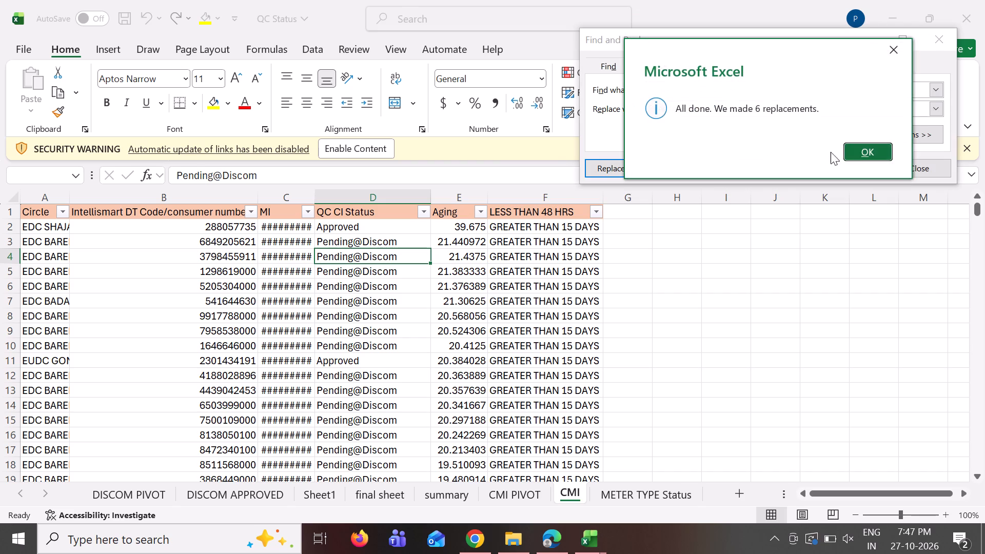
left_click(857, 154)
Check which status values the QC CI Status filter lists, leaving the filter as it is.
left_click(427, 209)
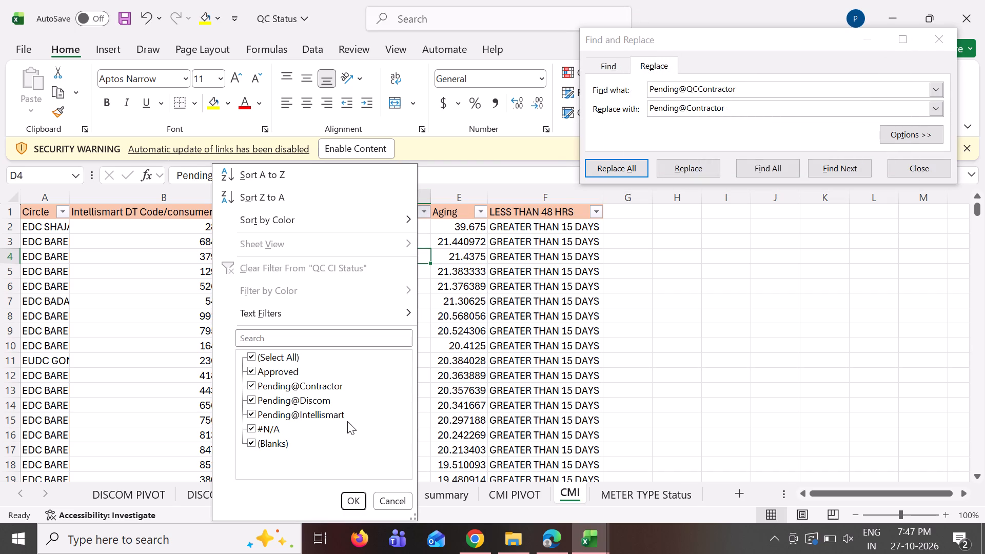
left_click(384, 498)
Refresh the pivot table of consumer counts by circle and QC CI Status on the CMI PIVOT sheet.
left_click(510, 495)
right_click(425, 366)
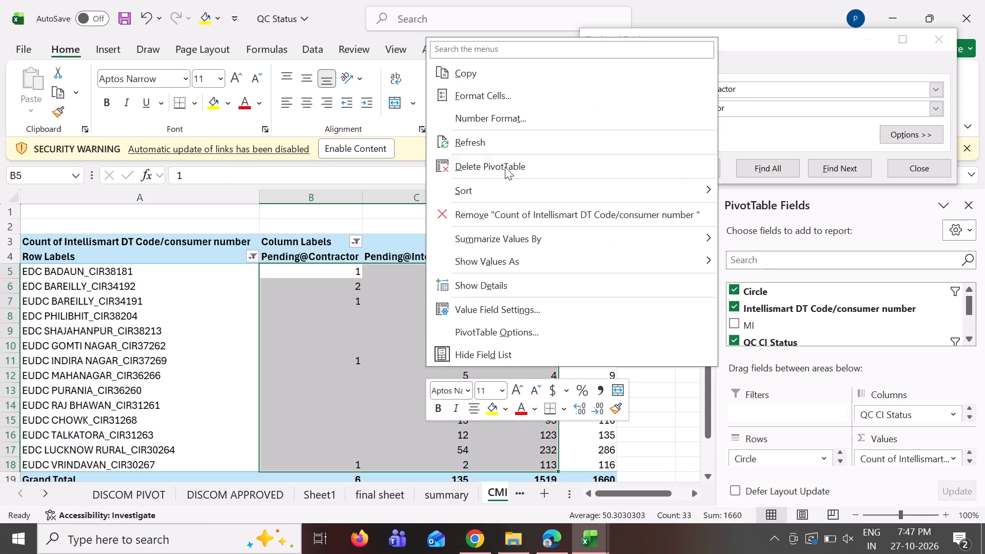
left_click(503, 143)
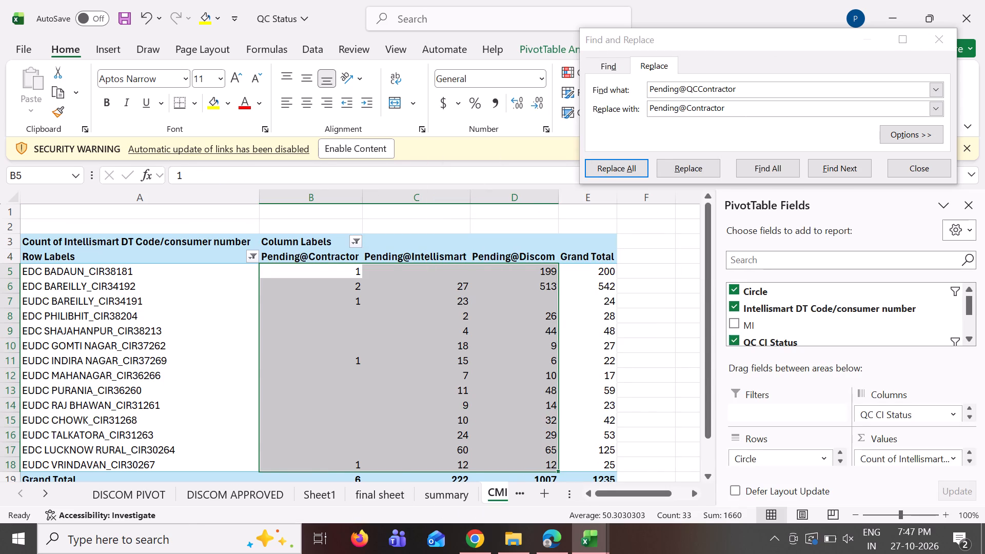
key("ctrl+c")
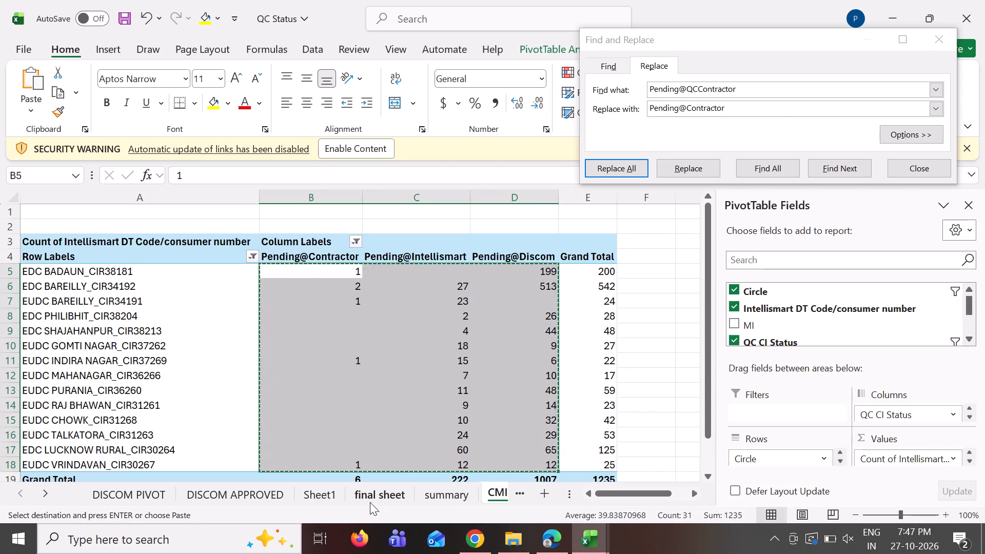
right_click(431, 337)
left_click(509, 110)
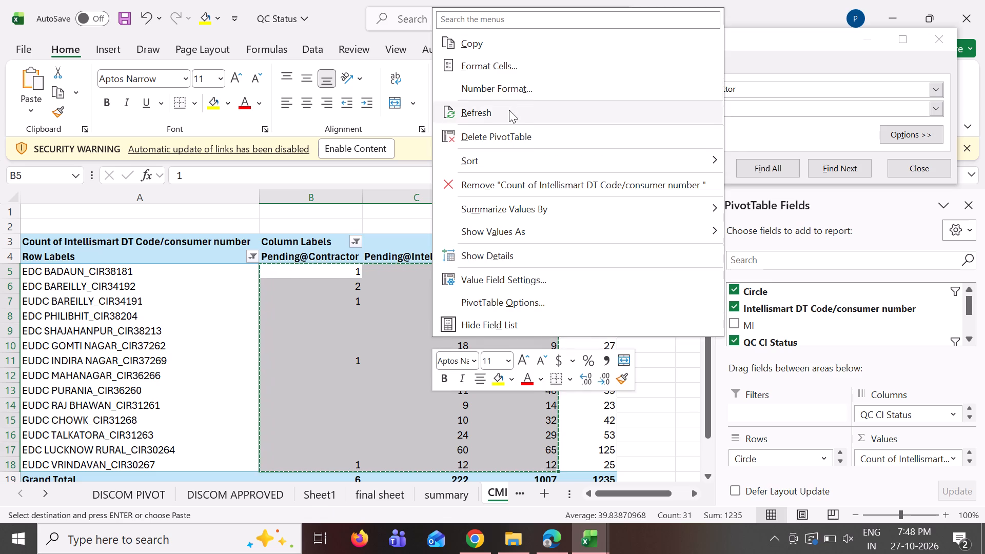
scroll(467, 366, "down", 2)
scroll(469, 356, "up", 2)
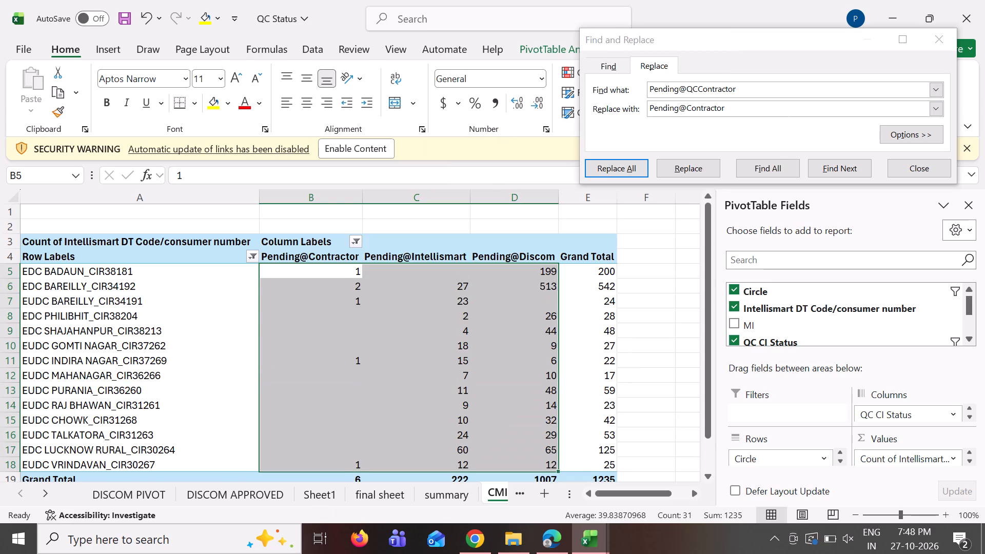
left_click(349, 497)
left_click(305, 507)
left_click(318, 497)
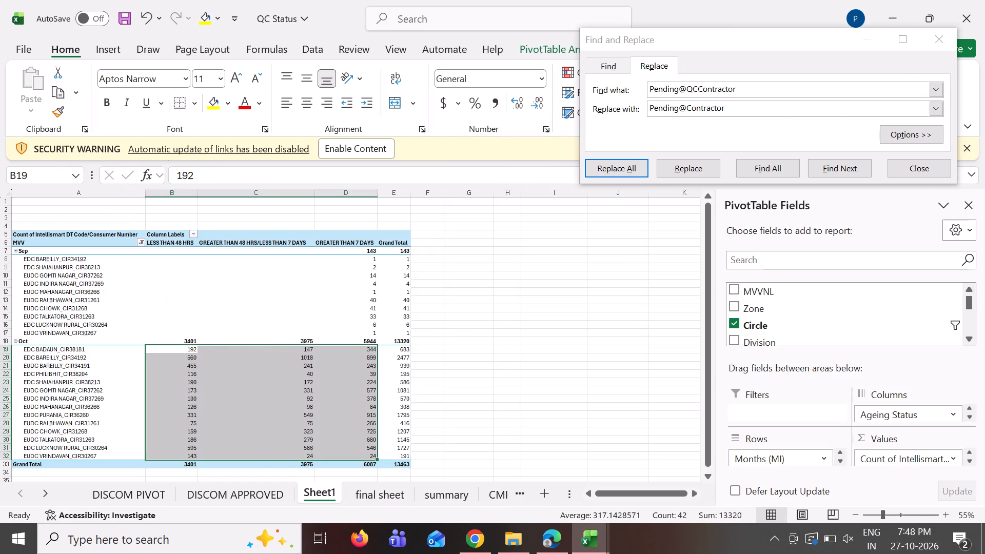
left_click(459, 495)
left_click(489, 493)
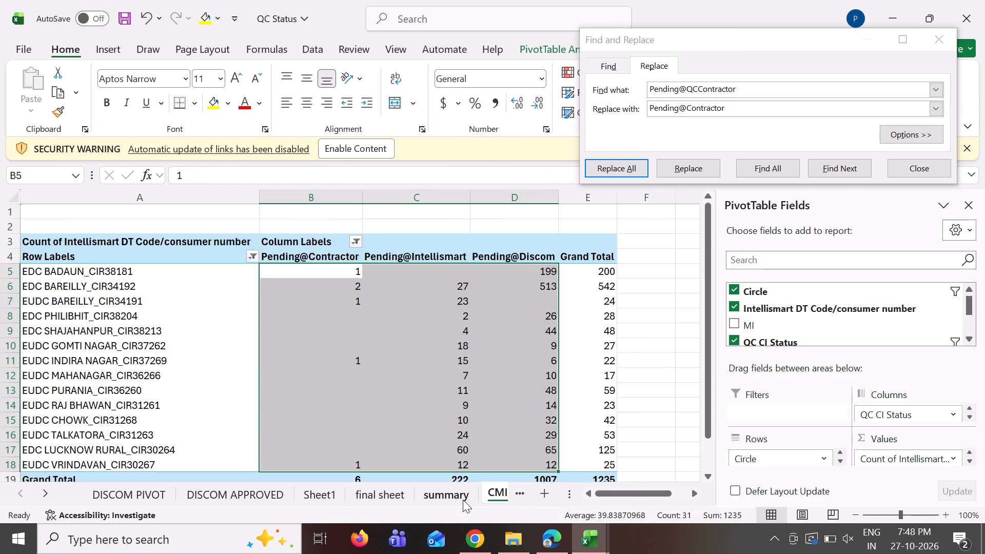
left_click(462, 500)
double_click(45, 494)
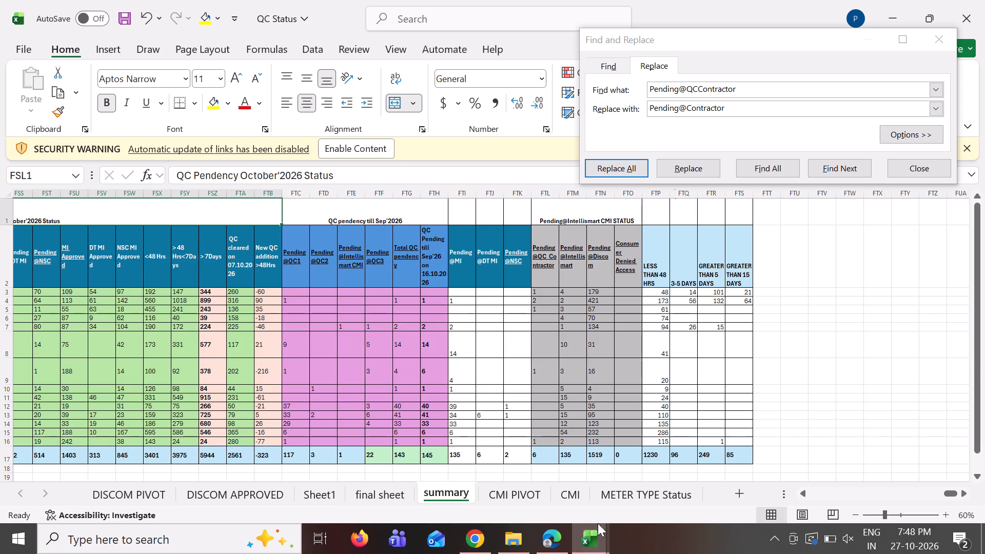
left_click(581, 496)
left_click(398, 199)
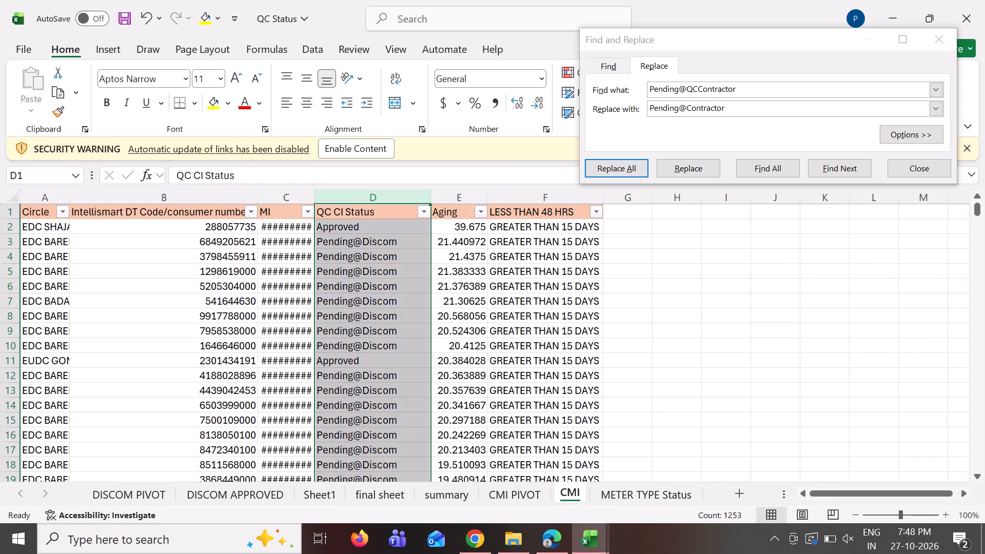
Copy the CMI PIVOT status counts for all circles and paste them as values into summary's Pending@Intellismart CMI STATUS columns, starting at FTL3.
left_click(314, 500)
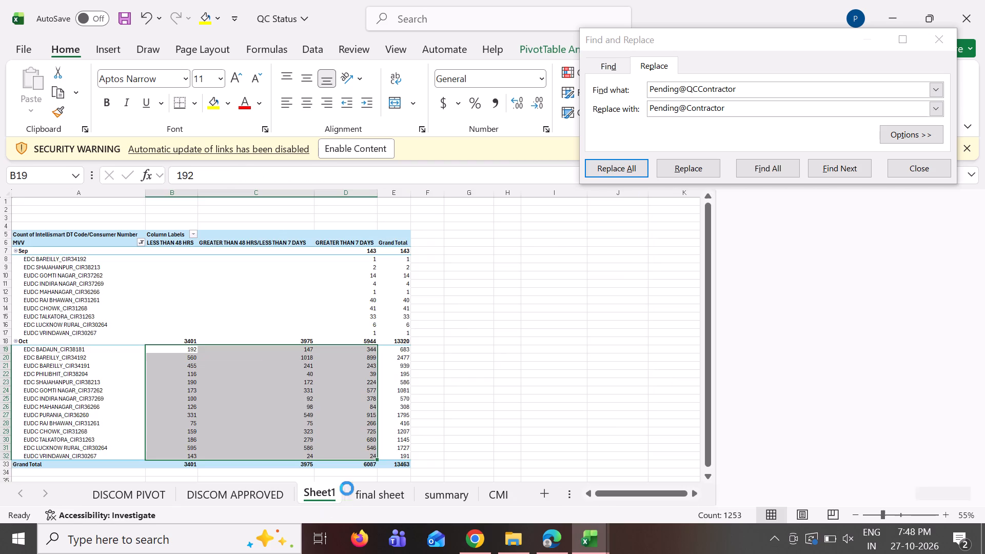
left_click(408, 496)
left_click(450, 490)
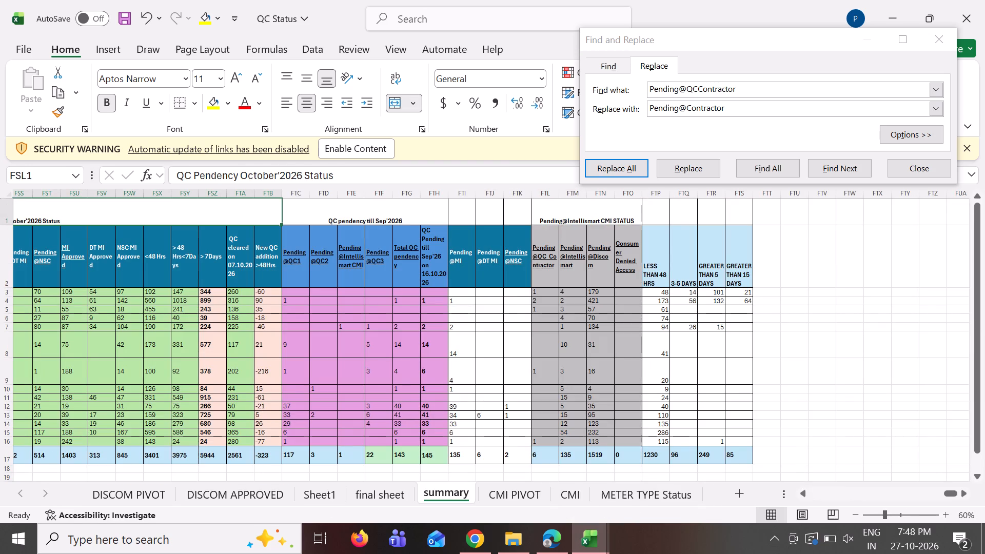
left_click(542, 290)
key("ctrl+shift+v")
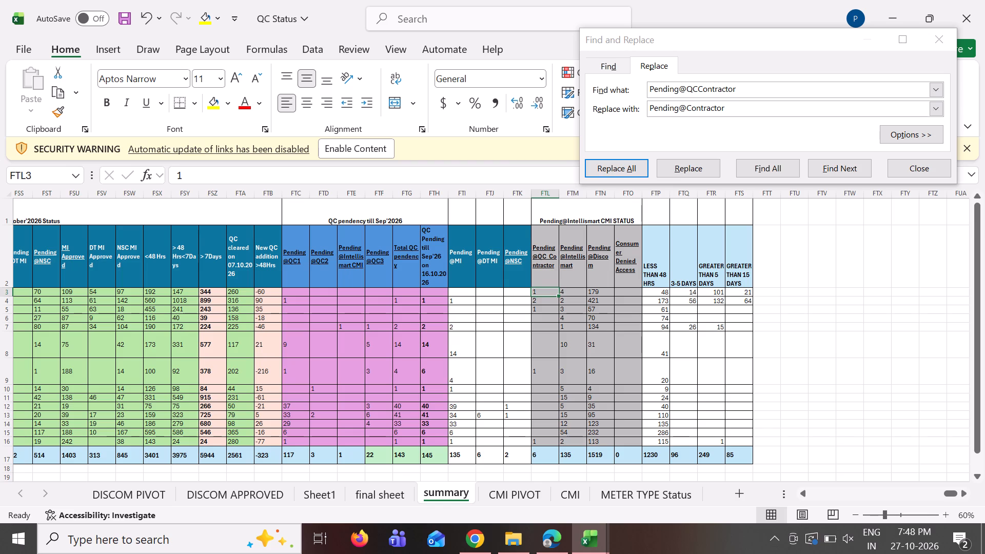
left_click(535, 503)
key("ctrl+c")
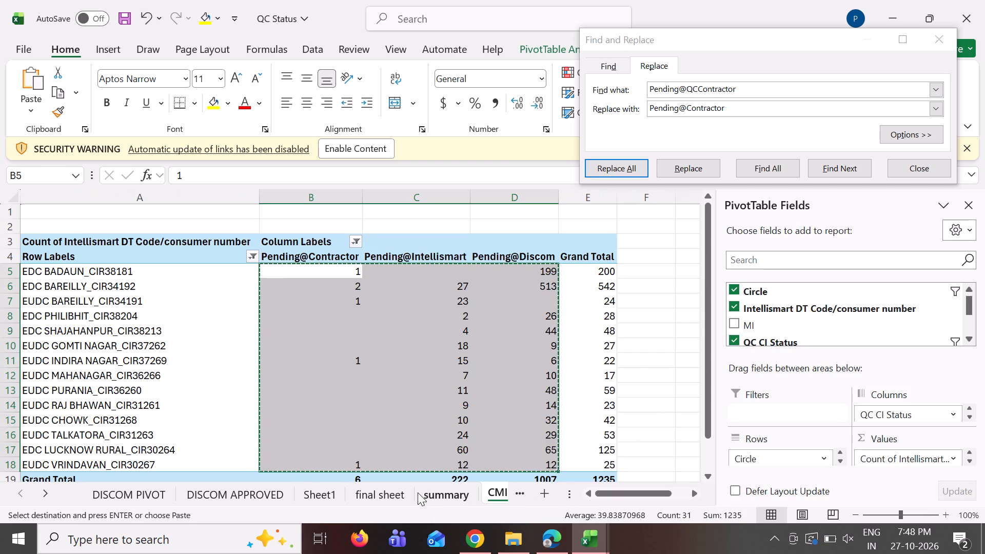
left_click(339, 498)
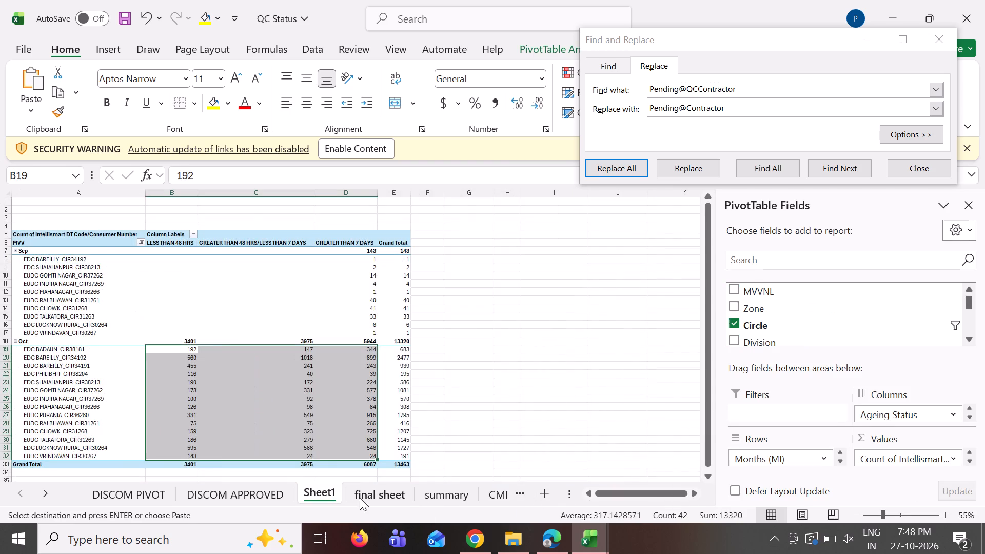
left_click(371, 500)
left_click(444, 498)
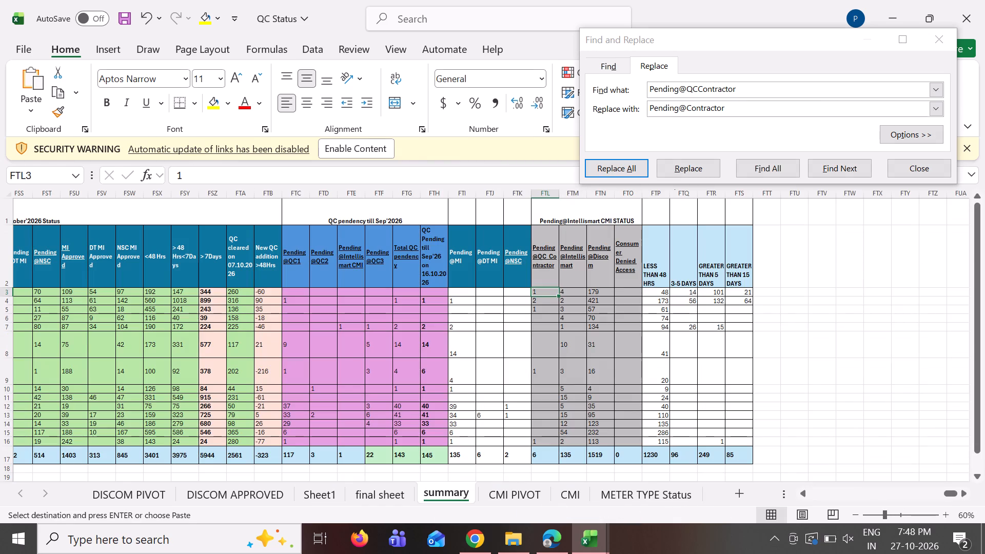
key("ctrl+shift+v")
Rearrange the CMI PIVOT fields so QC CI Status becomes a filter and LESS THAN 48 HRS supplies the columns.
left_click(562, 491)
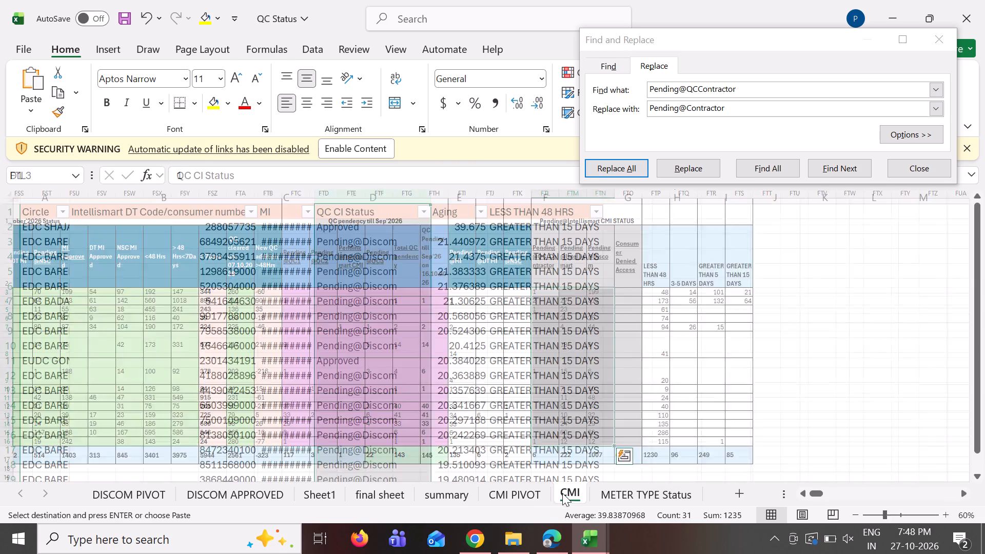
left_click(528, 500)
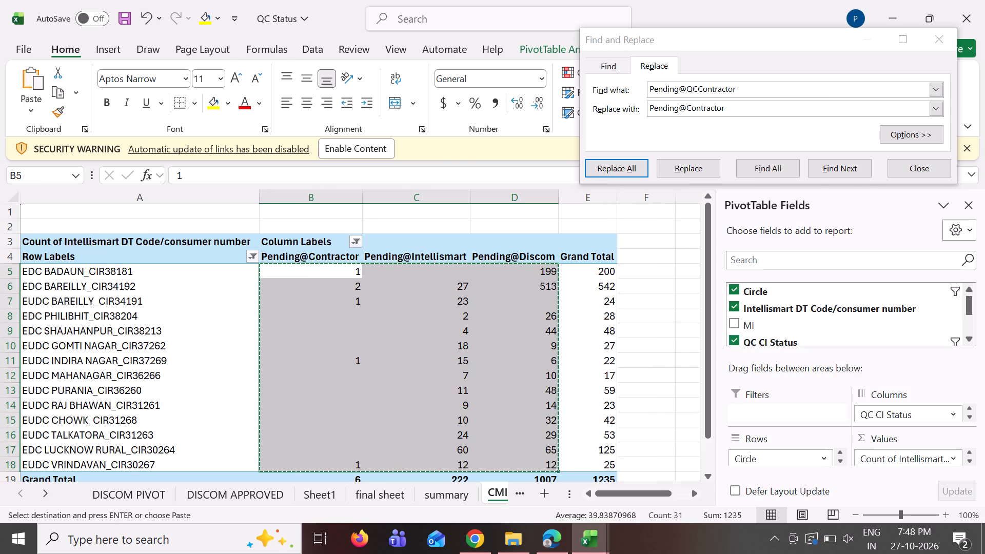
left_click_drag(894, 410, 781, 408)
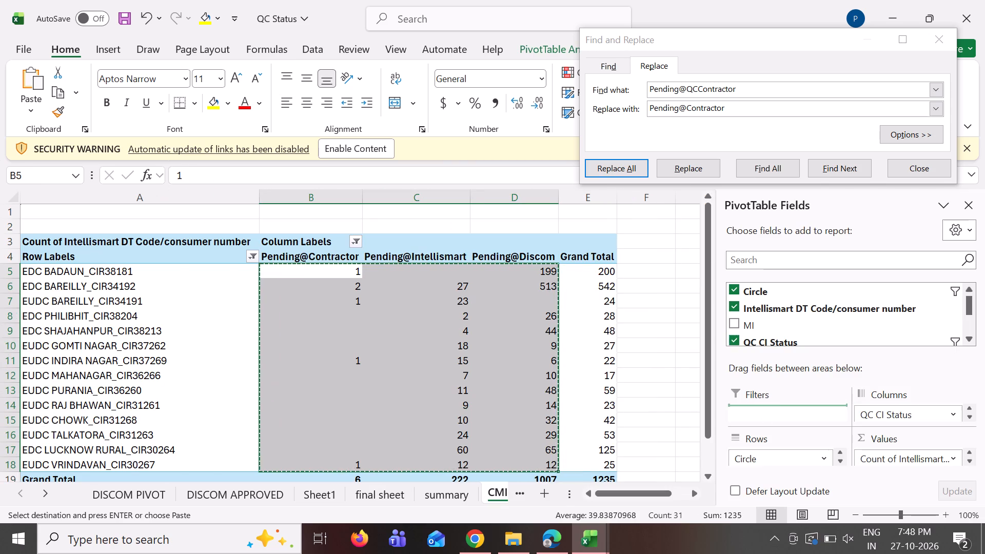
left_click_drag(781, 408, 774, 408)
scroll(789, 315, "down", 1)
left_click_drag(786, 339, 863, 372)
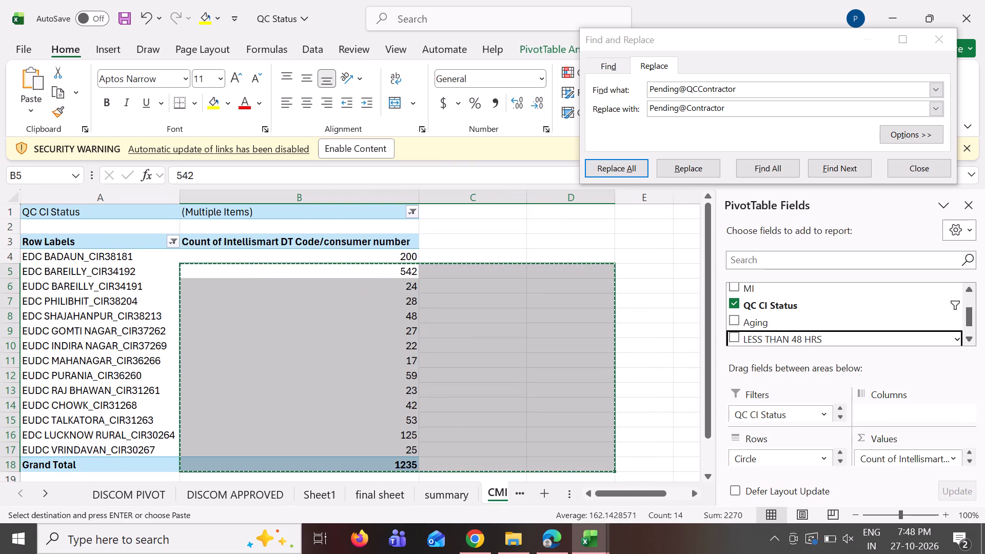
left_click_drag(863, 372, 902, 416)
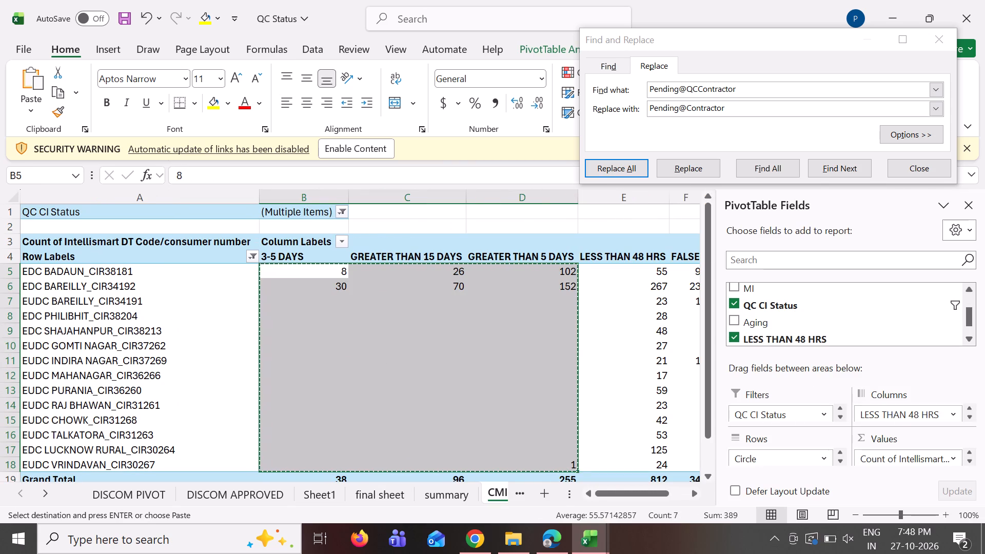
Reorder the pivot's ageing columns to match summary: LESS THAN 48 HRS, 3-5 DAYS, GREATER THAN 5 DAYS, GREATER THAN 15 DAYS.
left_click(617, 255)
left_click(606, 252)
left_click_drag(578, 276, 383, 305)
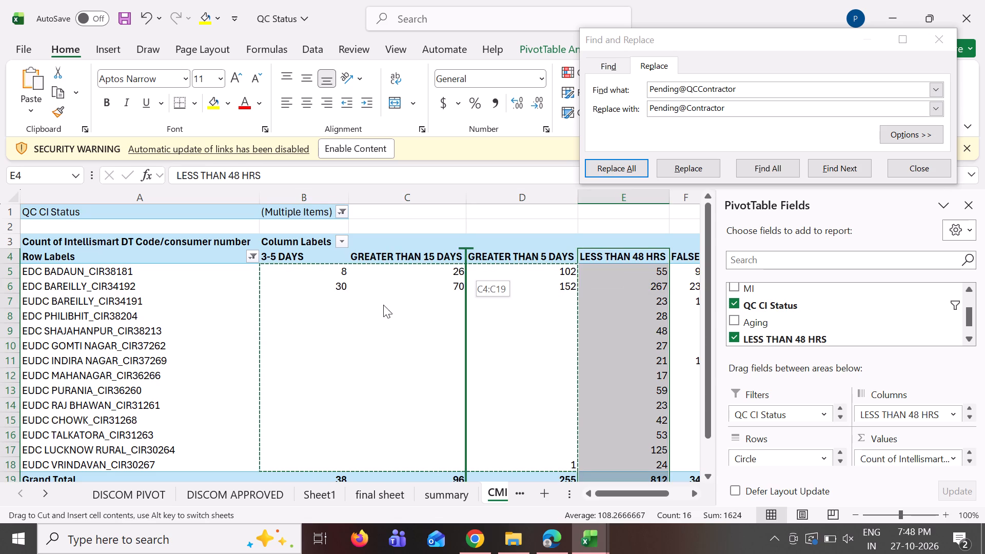
left_click_drag(383, 305, 265, 310)
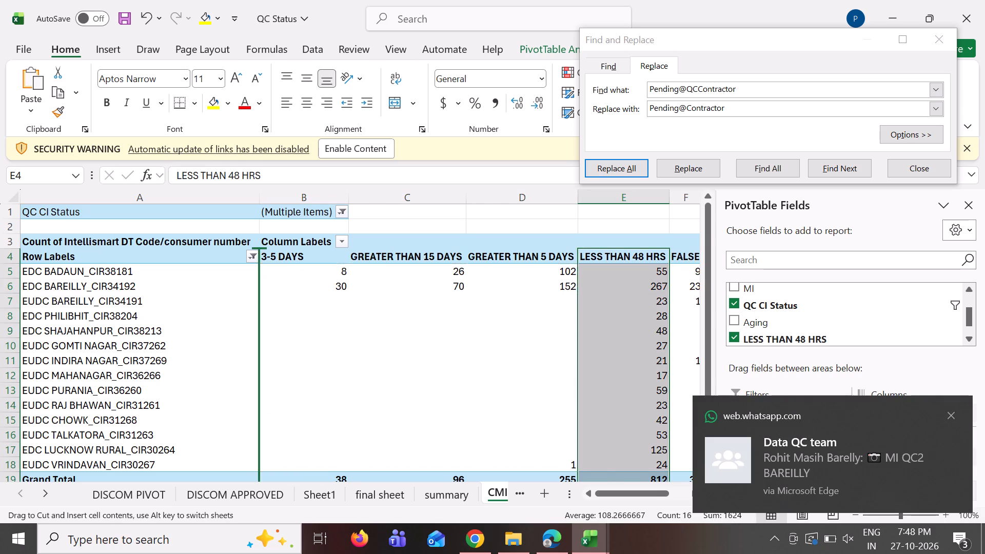
left_click(489, 253)
left_click_drag(513, 269, 582, 277)
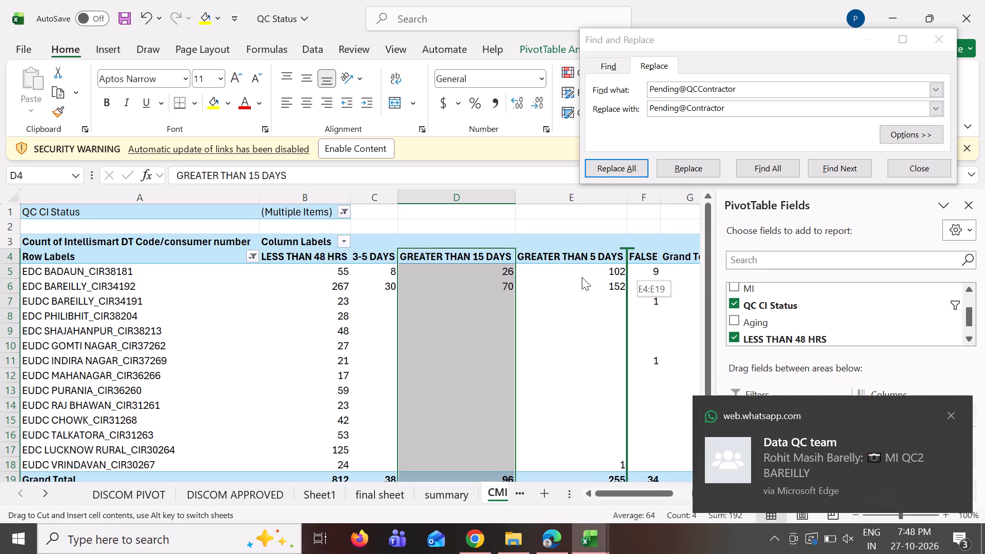
left_click_drag(582, 277, 590, 277)
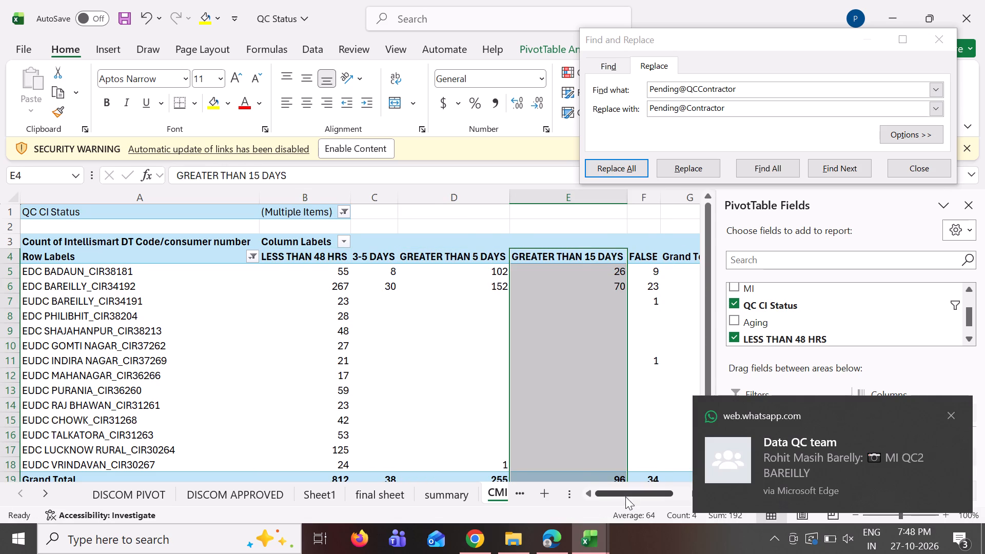
left_click_drag(626, 497, 636, 494)
left_click(455, 498)
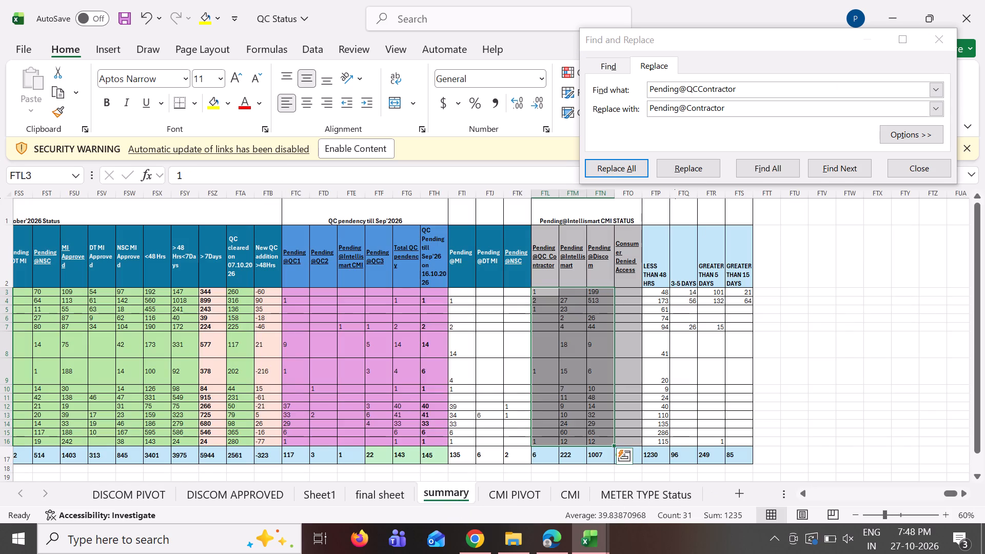
Strip the times from the CMI sheet's MI column by replacing every space-plus-asterisk match with nothing.
left_click(531, 492)
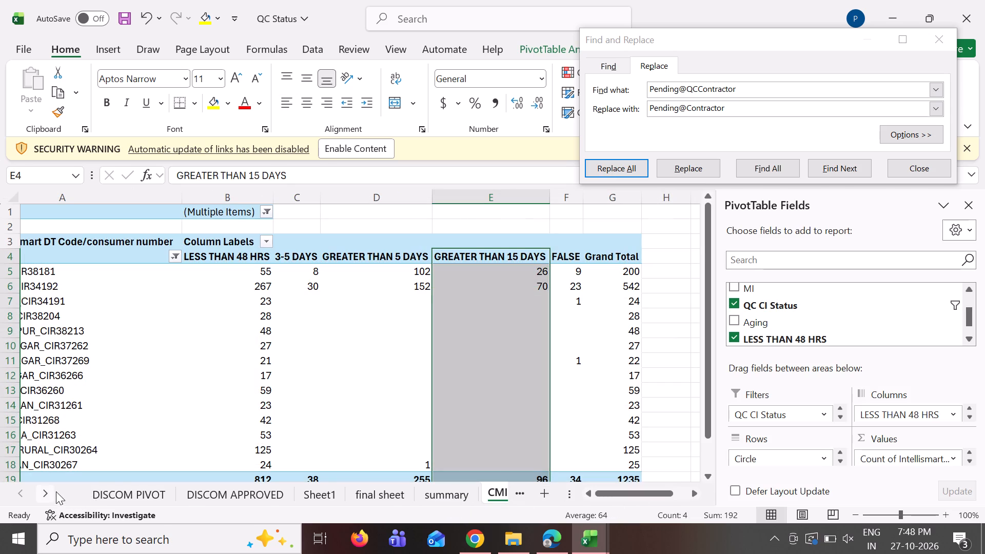
double_click(56, 491)
left_click(346, 496)
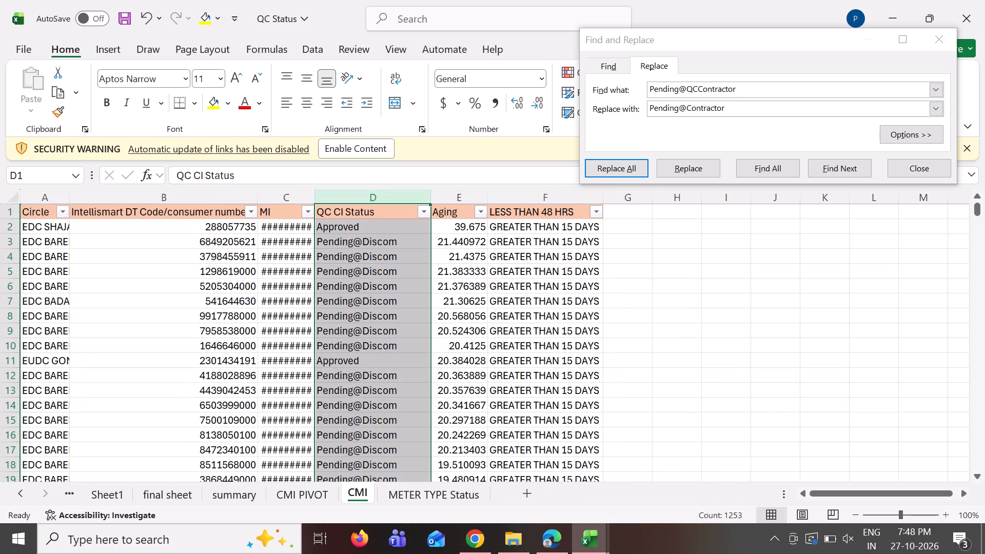
left_click(285, 199)
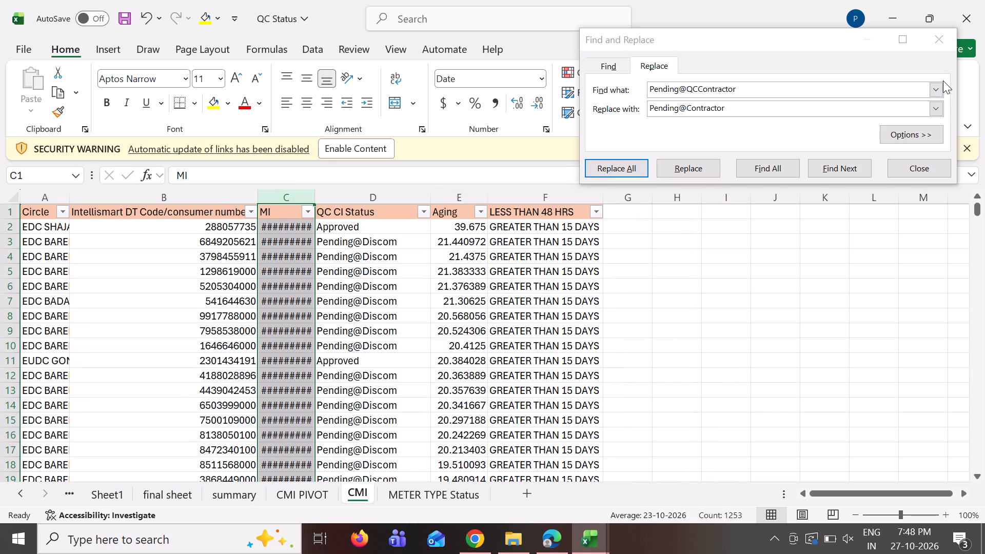
left_click(937, 86)
left_click(858, 134)
left_click_drag(793, 109, 791, 109)
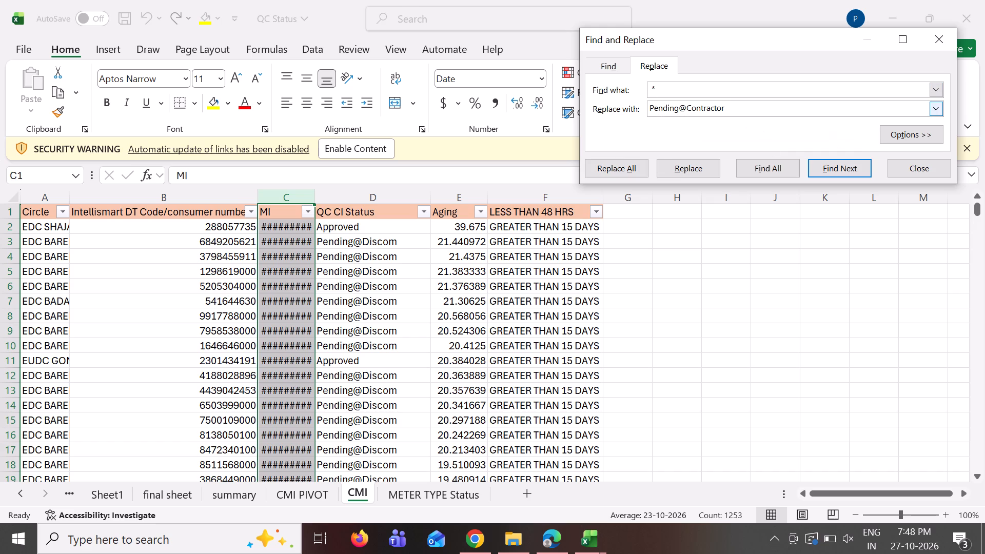
left_click_drag(791, 109, 608, 118)
key("BackSpace")
left_click(634, 165)
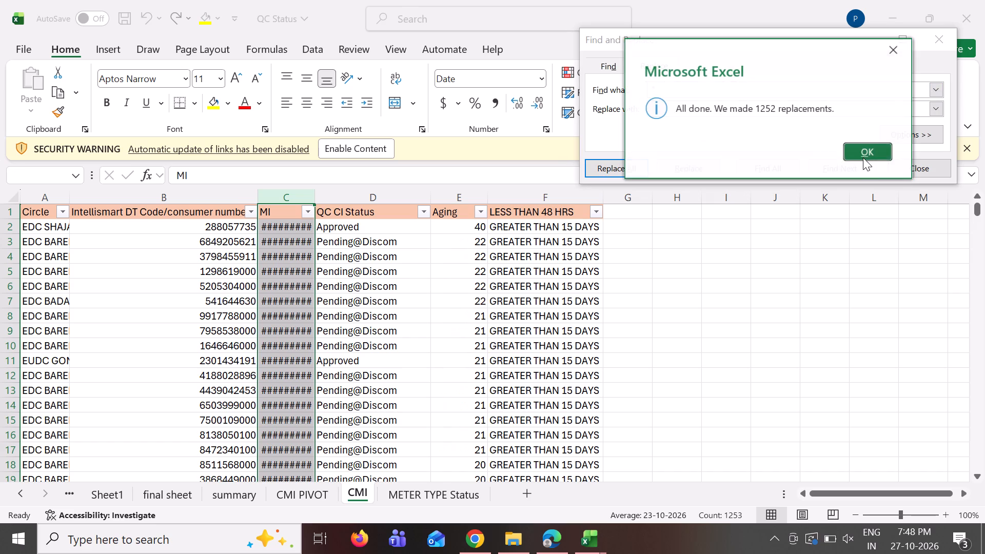
left_click(870, 147)
Refresh the ageing pivot table on the CMI PIVOT sheet.
left_click(300, 497)
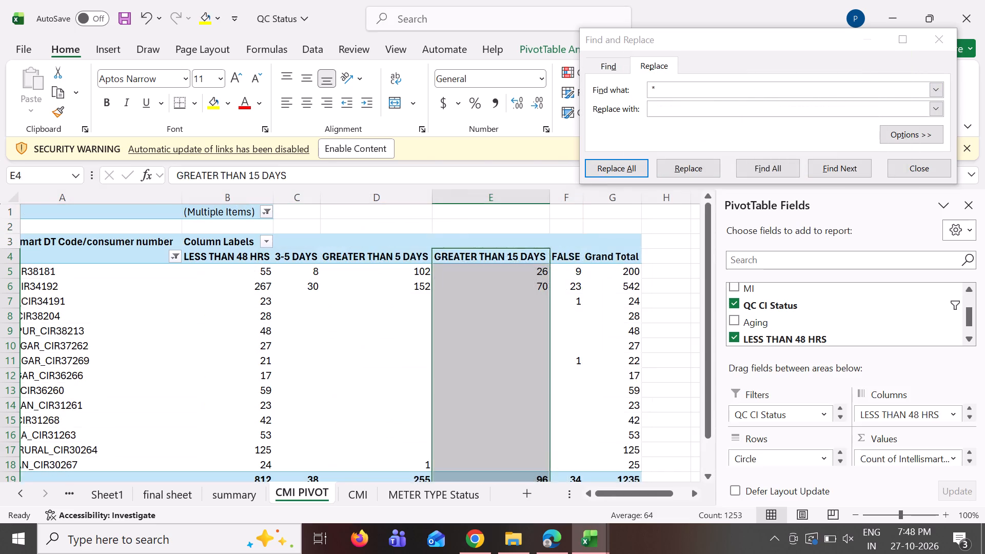
right_click(366, 288)
left_click(404, 301)
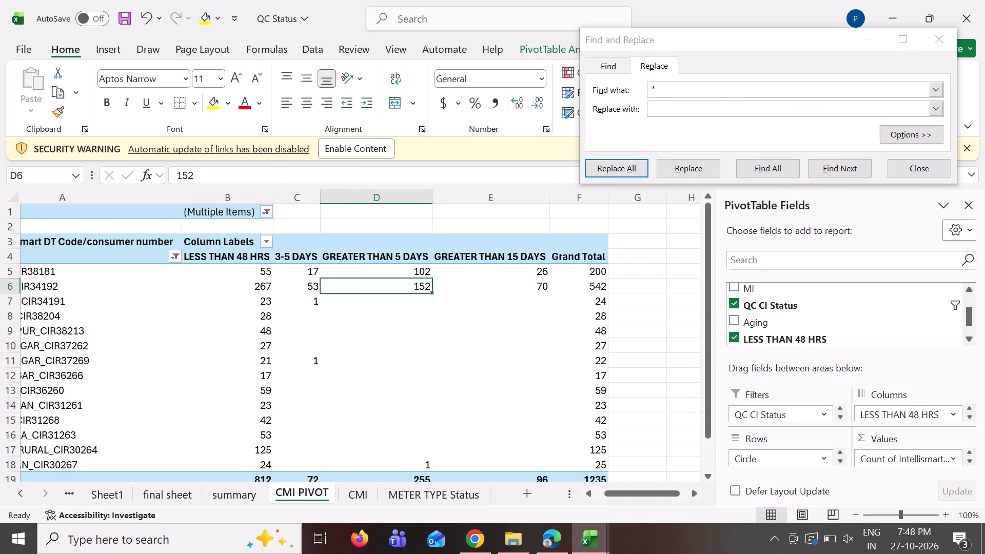
Copy the four ageing columns for all circles from CMI PIVOT and paste them as values into summary, starting at FTP3.
left_click_drag(249, 266, 487, 448)
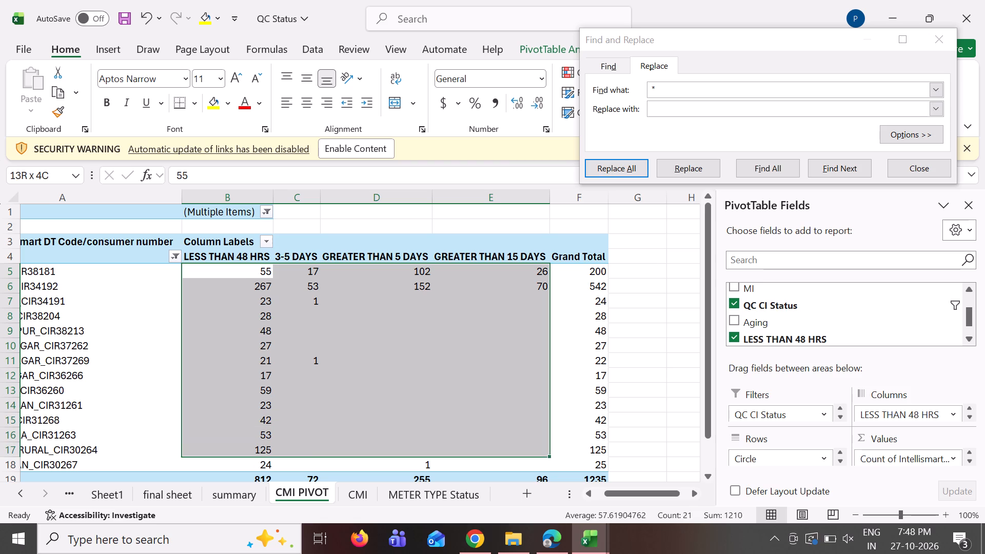
left_click_drag(487, 448, 487, 459)
key("ctrl+c")
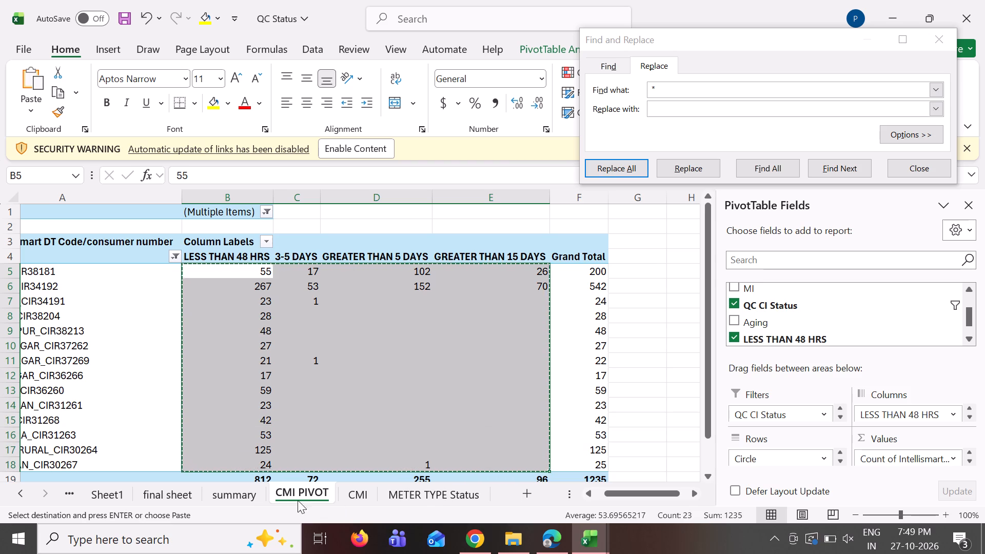
left_click(264, 494)
left_click(657, 292)
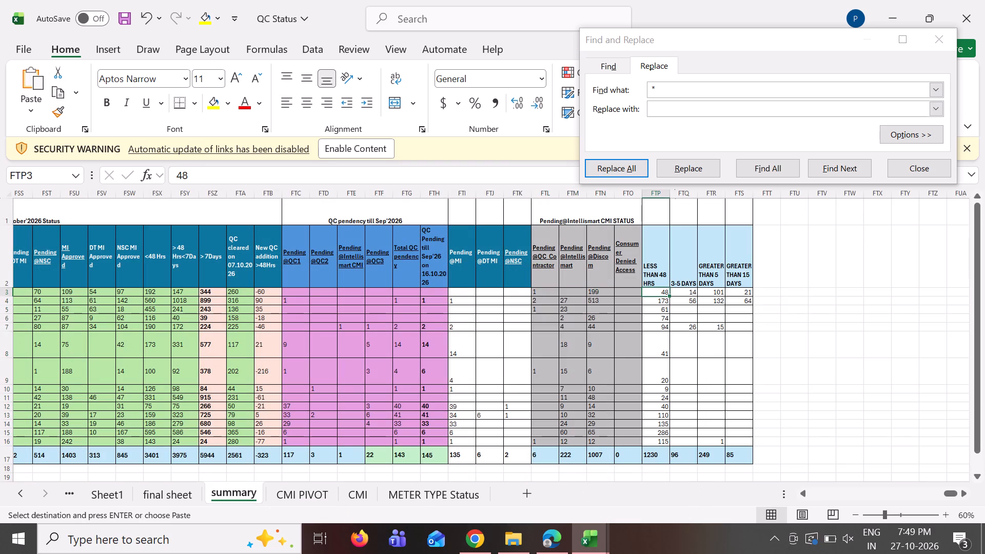
key("ctrl+shift+v")
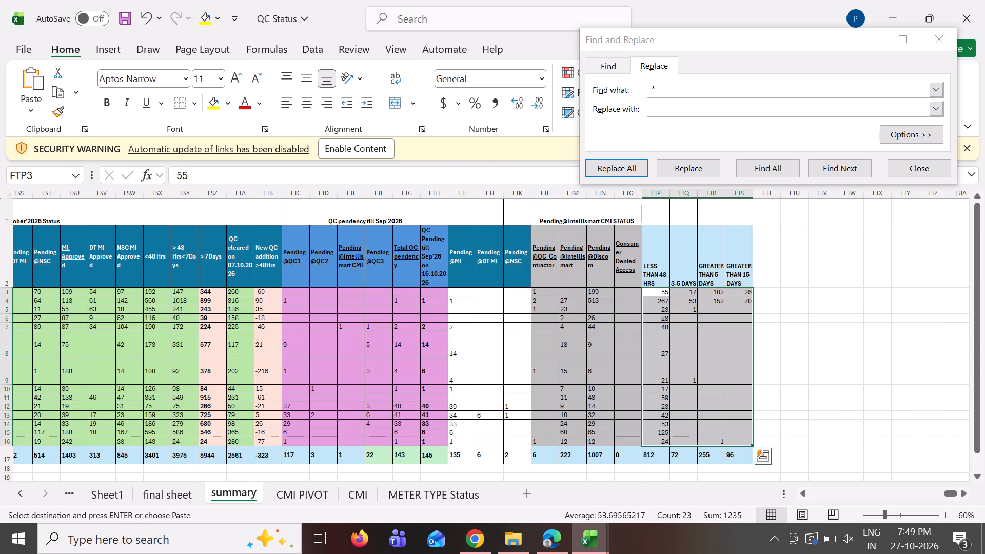
Copy the complete summary table from QC Pendency October'2026 Status through GREATER THAN 15 DAYS, including totals, and switch to the Edge browser.
scroll(251, 299, "right", 1)
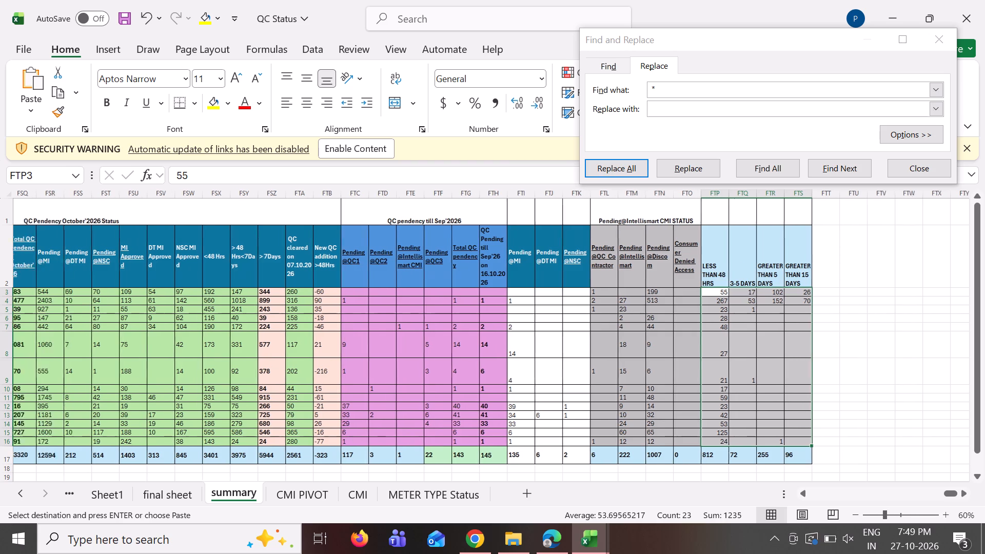
scroll(244, 295, "right", 2)
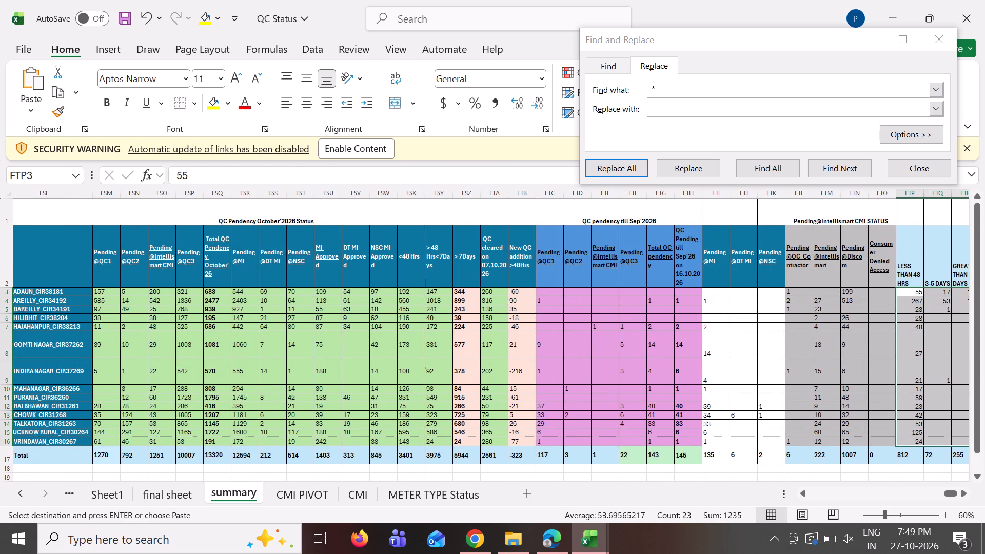
left_click_drag(265, 207, 912, 454)
key("ctrl+c")
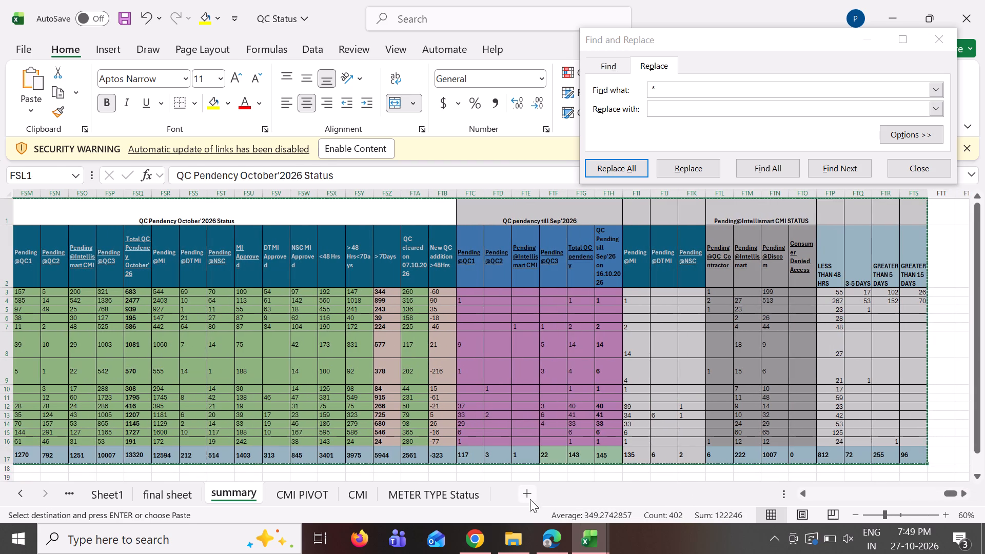
left_click(481, 543)
left_click(554, 536)
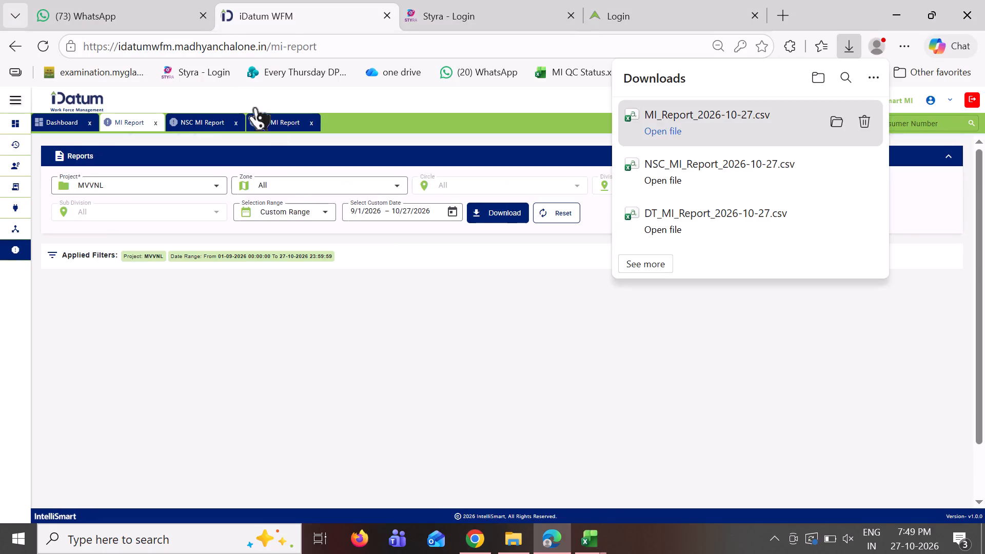